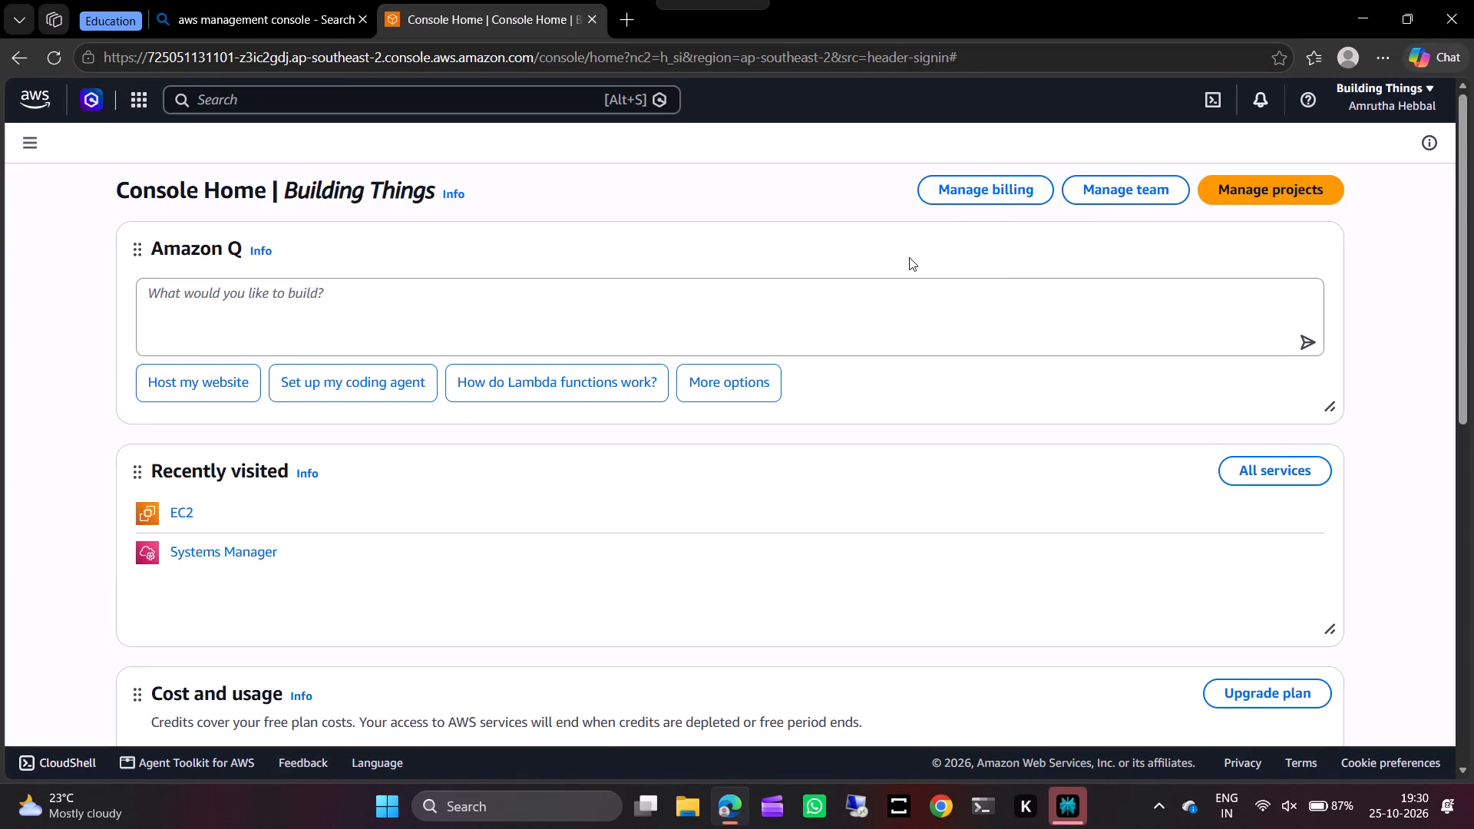
# Open the list of instances in the EC2 service.
pyautogui.click(174, 513)
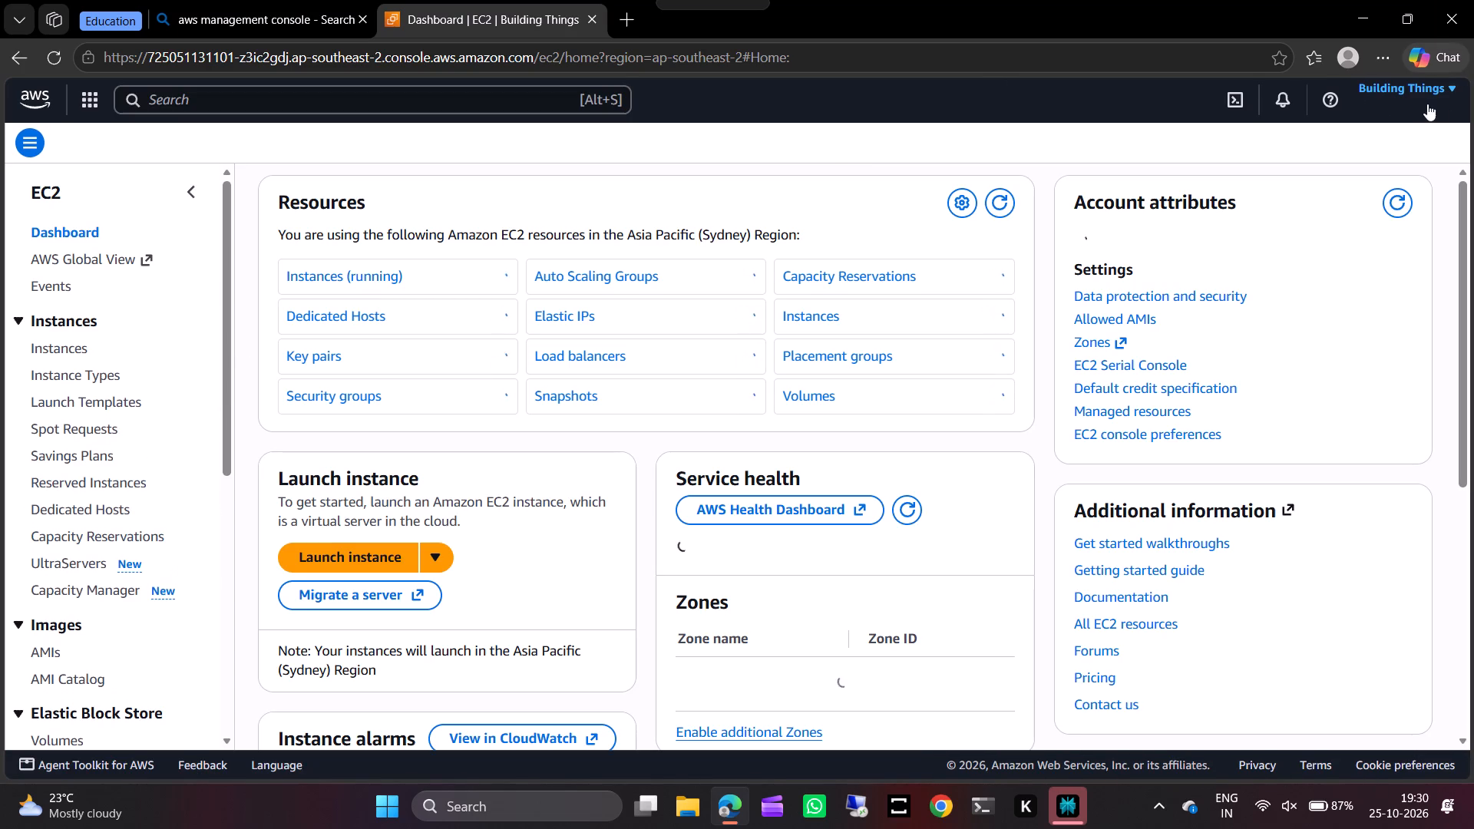
pyautogui.click(76, 343)
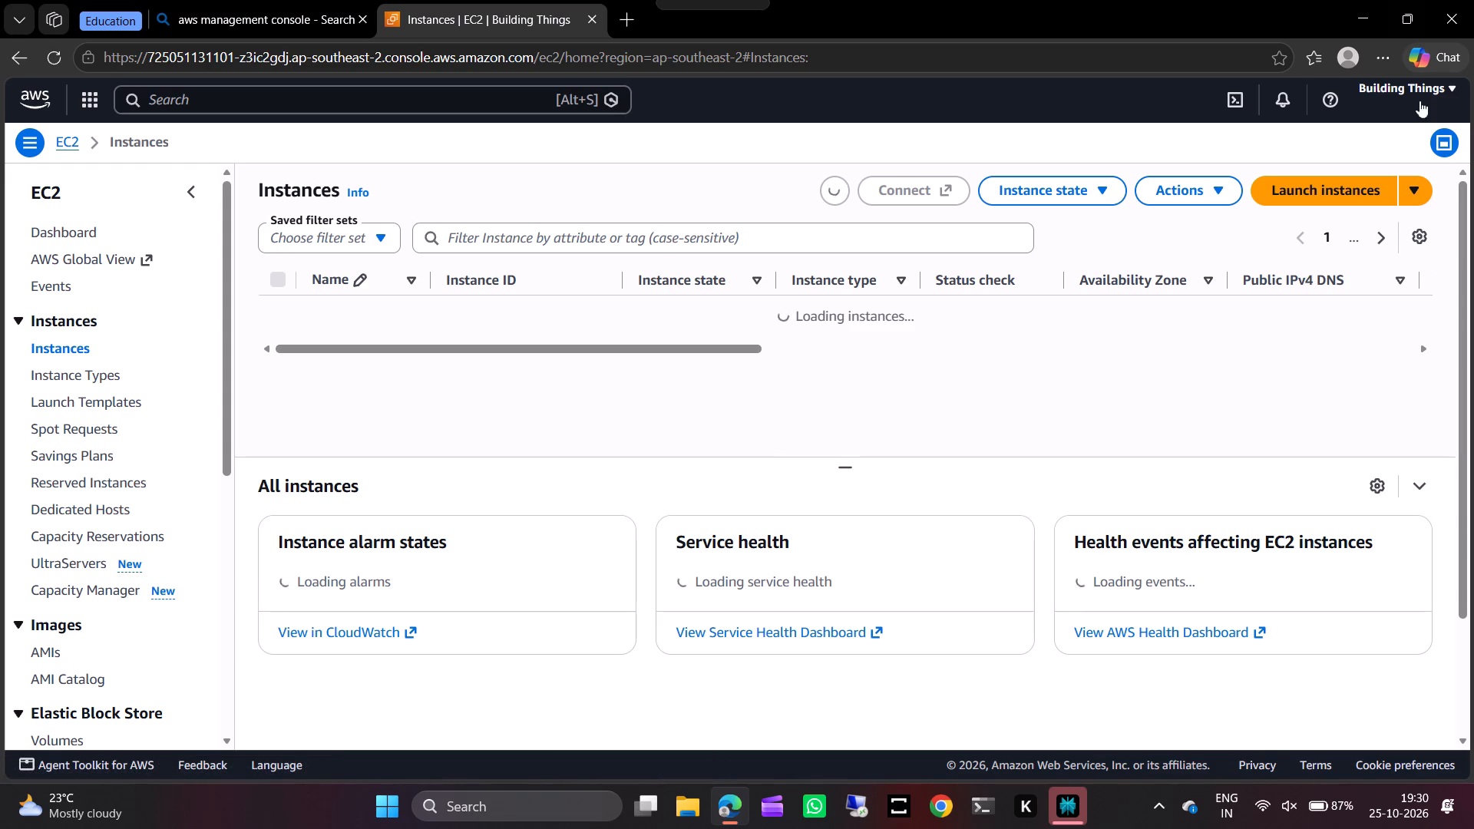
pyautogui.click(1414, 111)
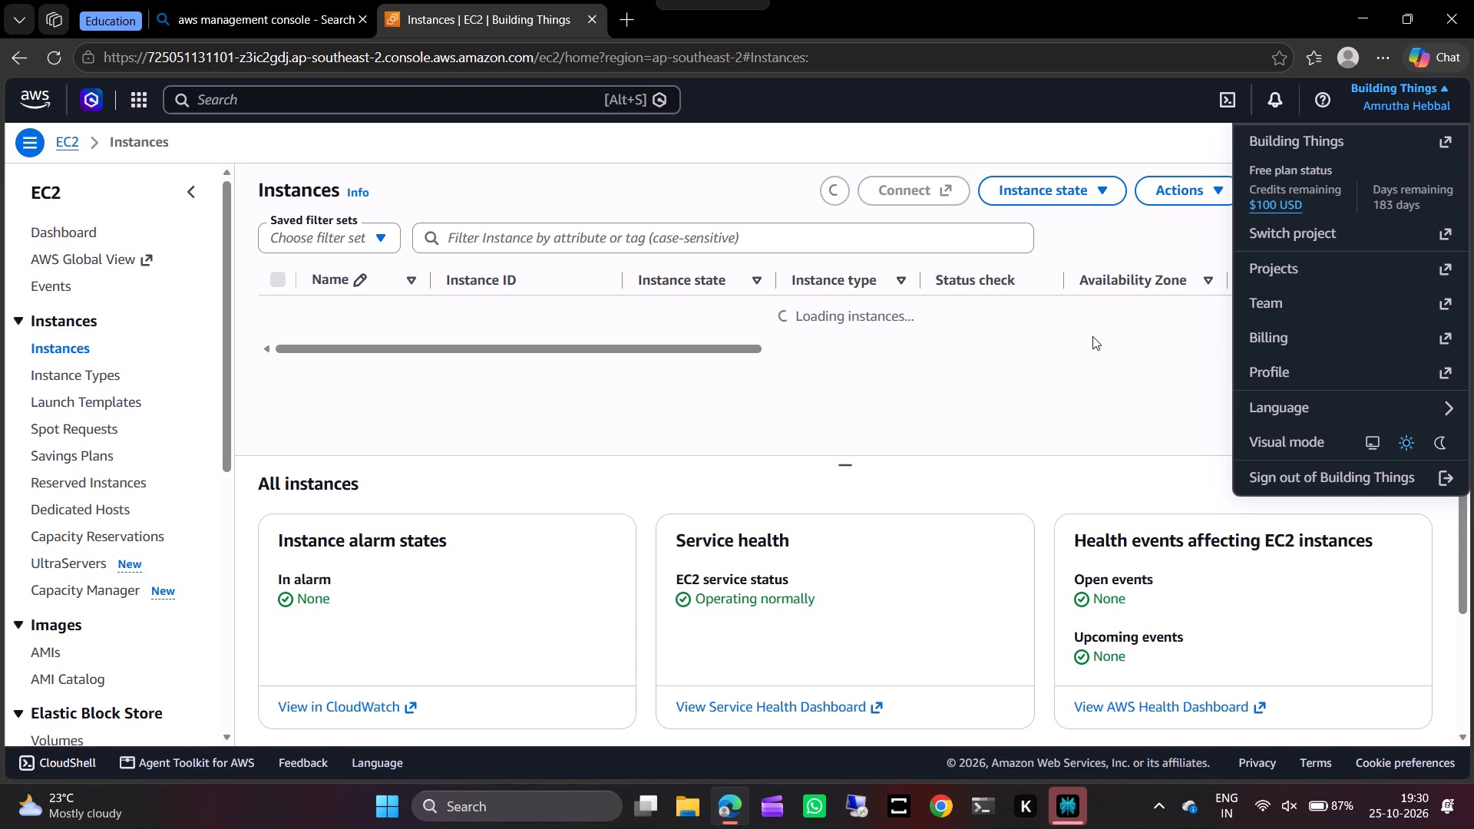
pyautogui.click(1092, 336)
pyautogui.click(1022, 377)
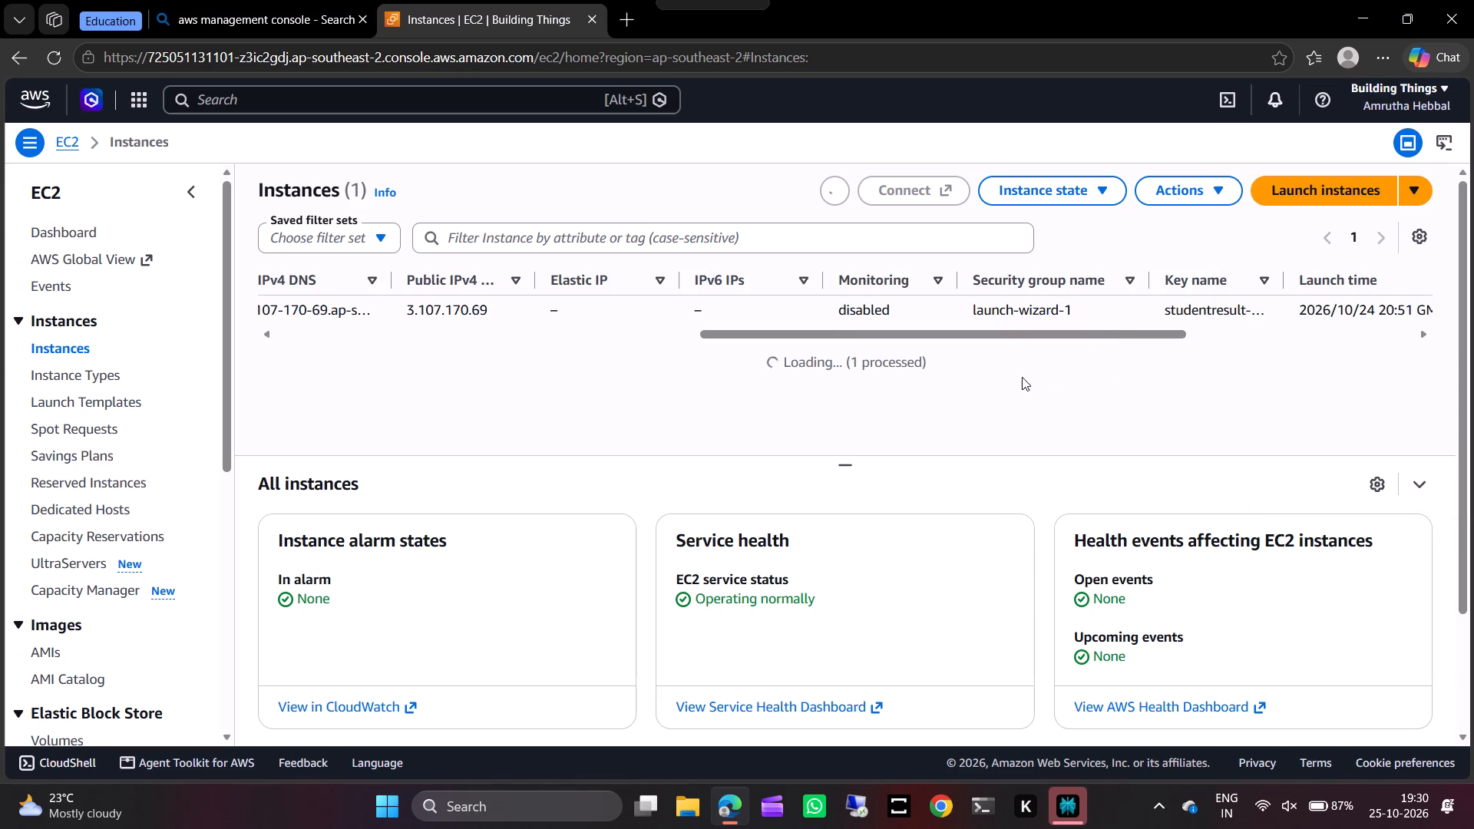
# Stop the student-result-management EC2 instance, leaving the Skip OS shutdown option off.
pyautogui.moveTo(1016, 333); pyautogui.dragTo(501, 388)
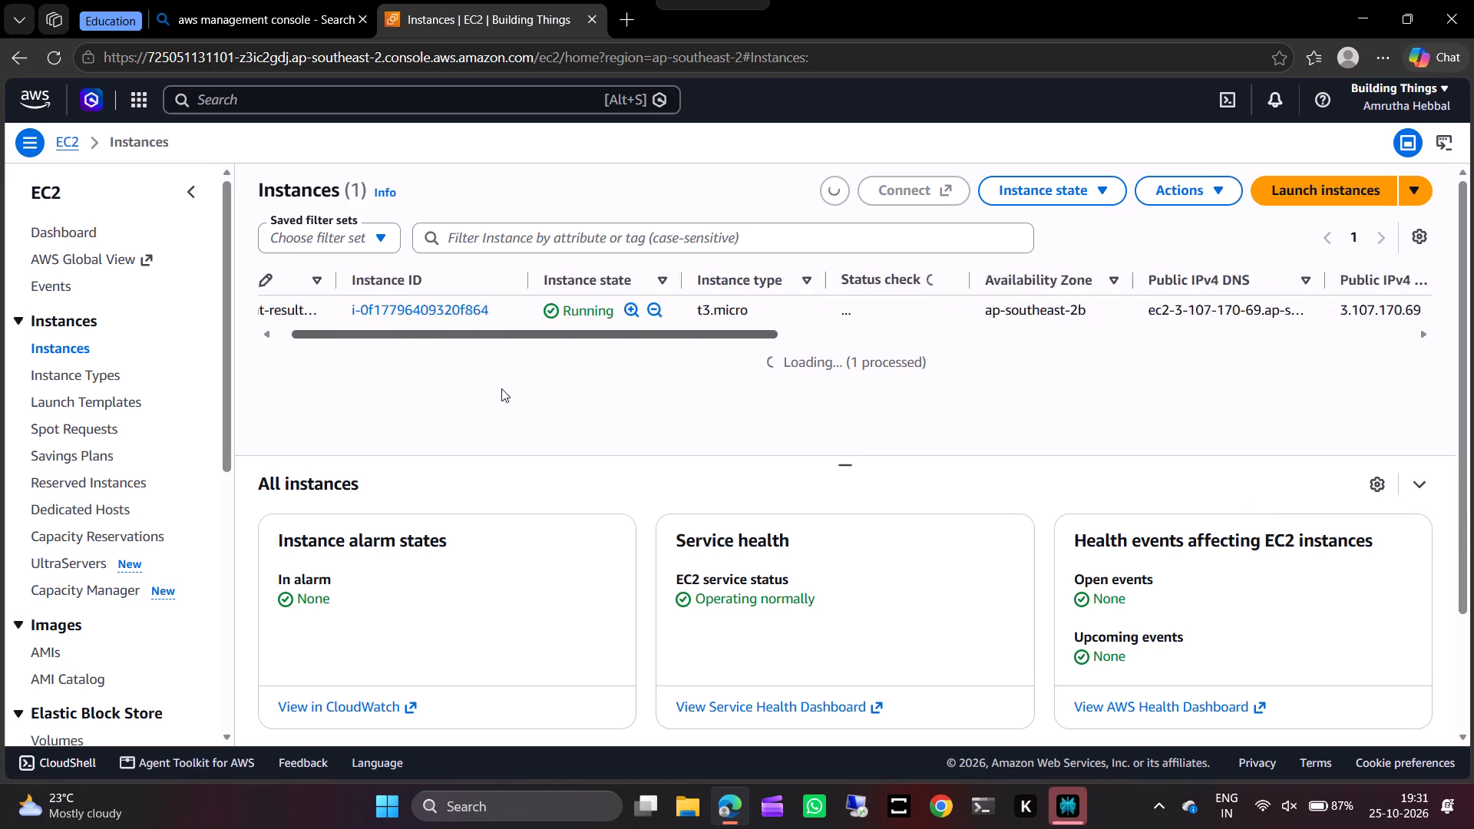
pyautogui.moveTo(501, 388); pyautogui.dragTo(399, 414)
pyautogui.click(280, 312)
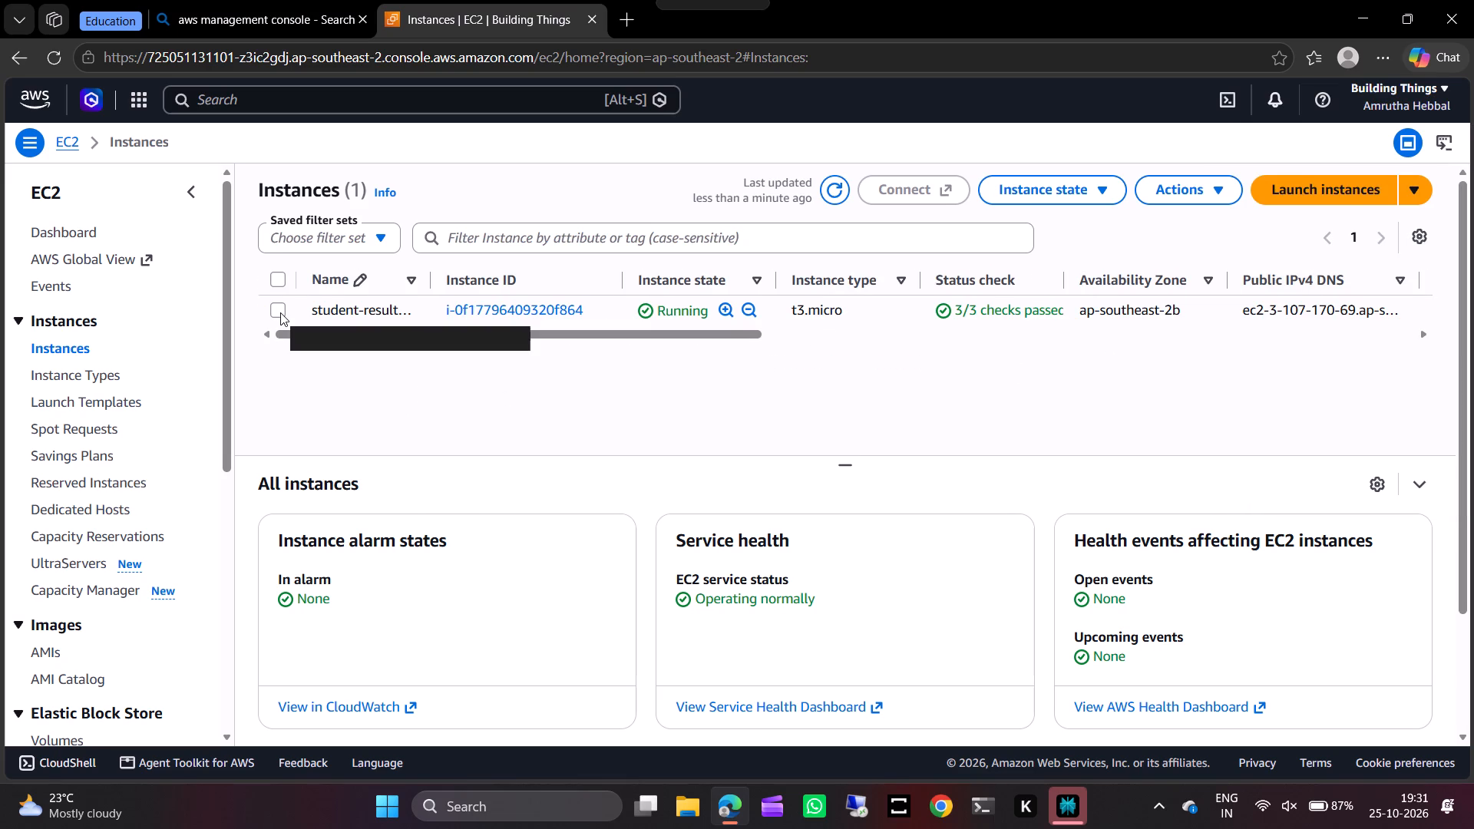
pyautogui.click(1029, 188)
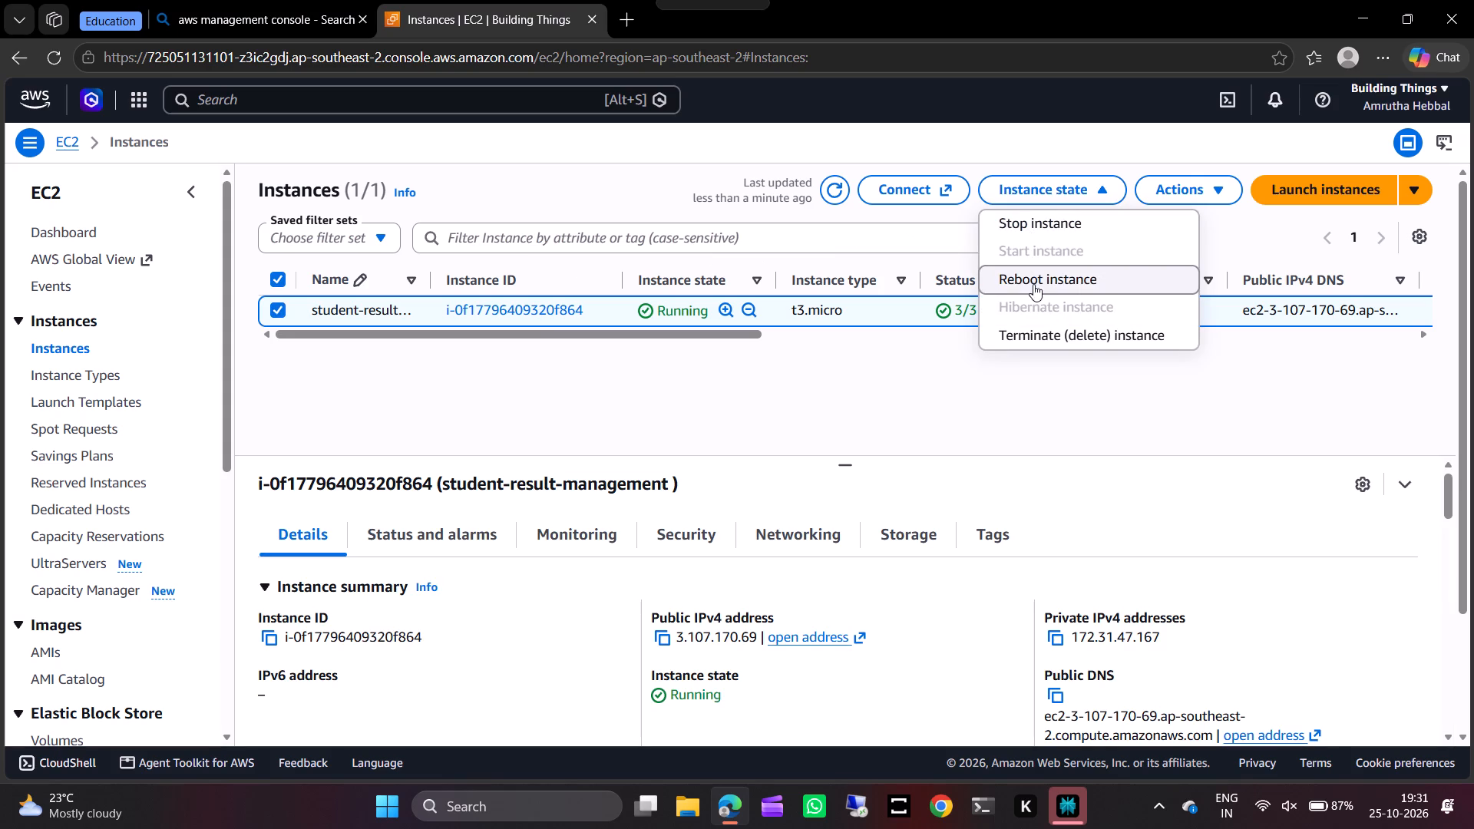
pyautogui.click(1082, 219)
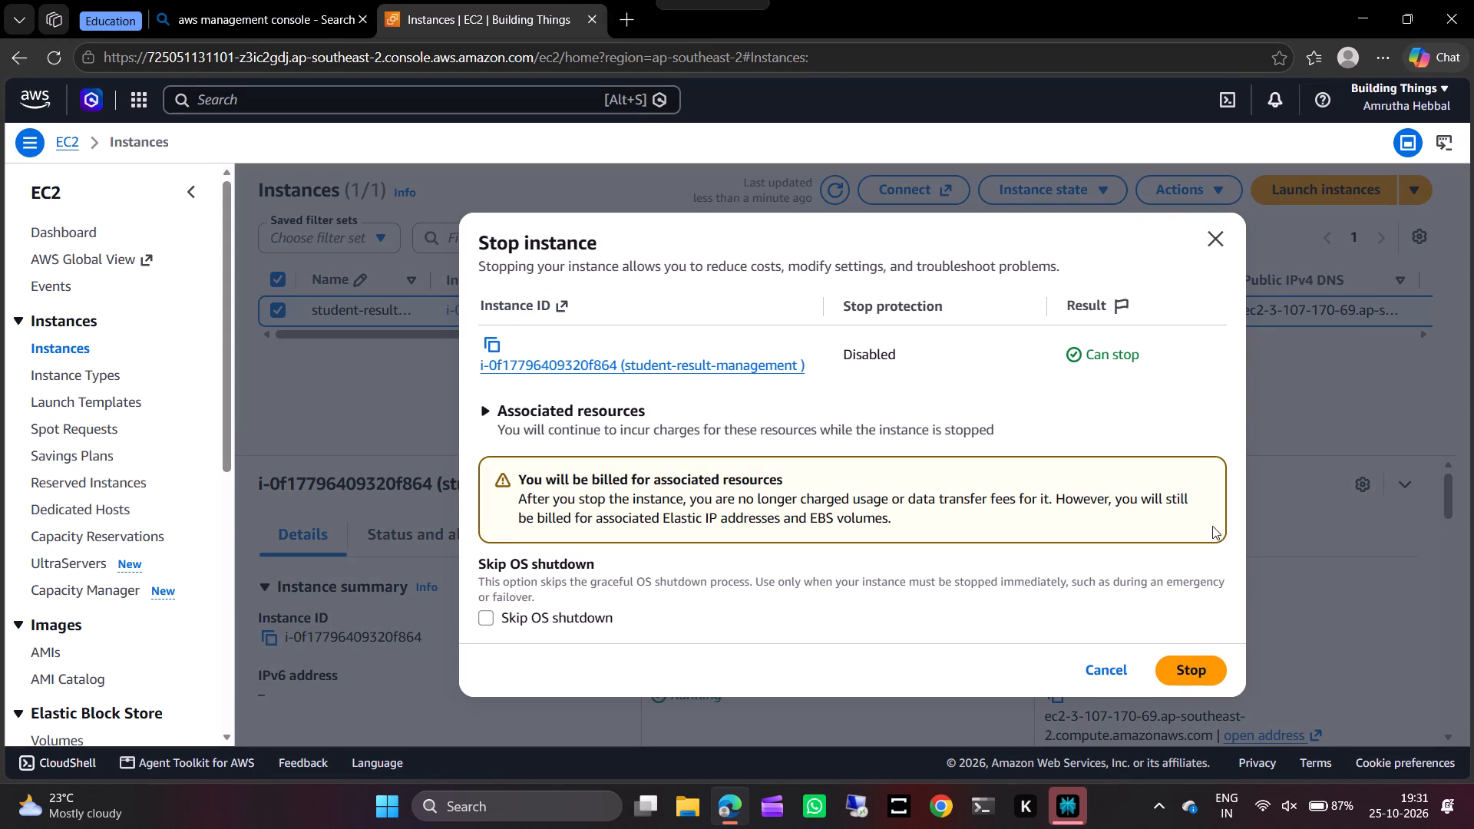
pyautogui.click(1185, 677)
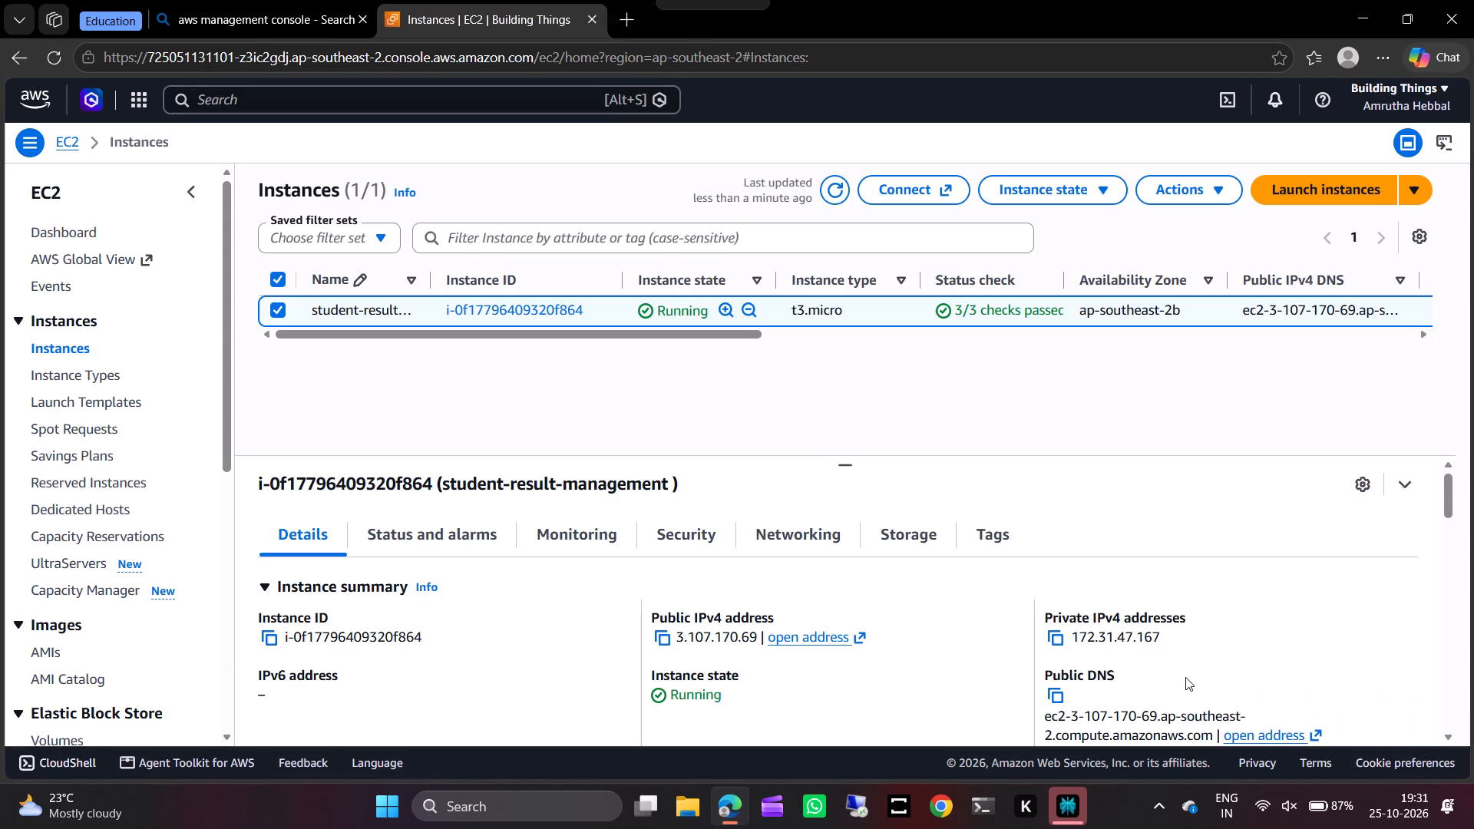
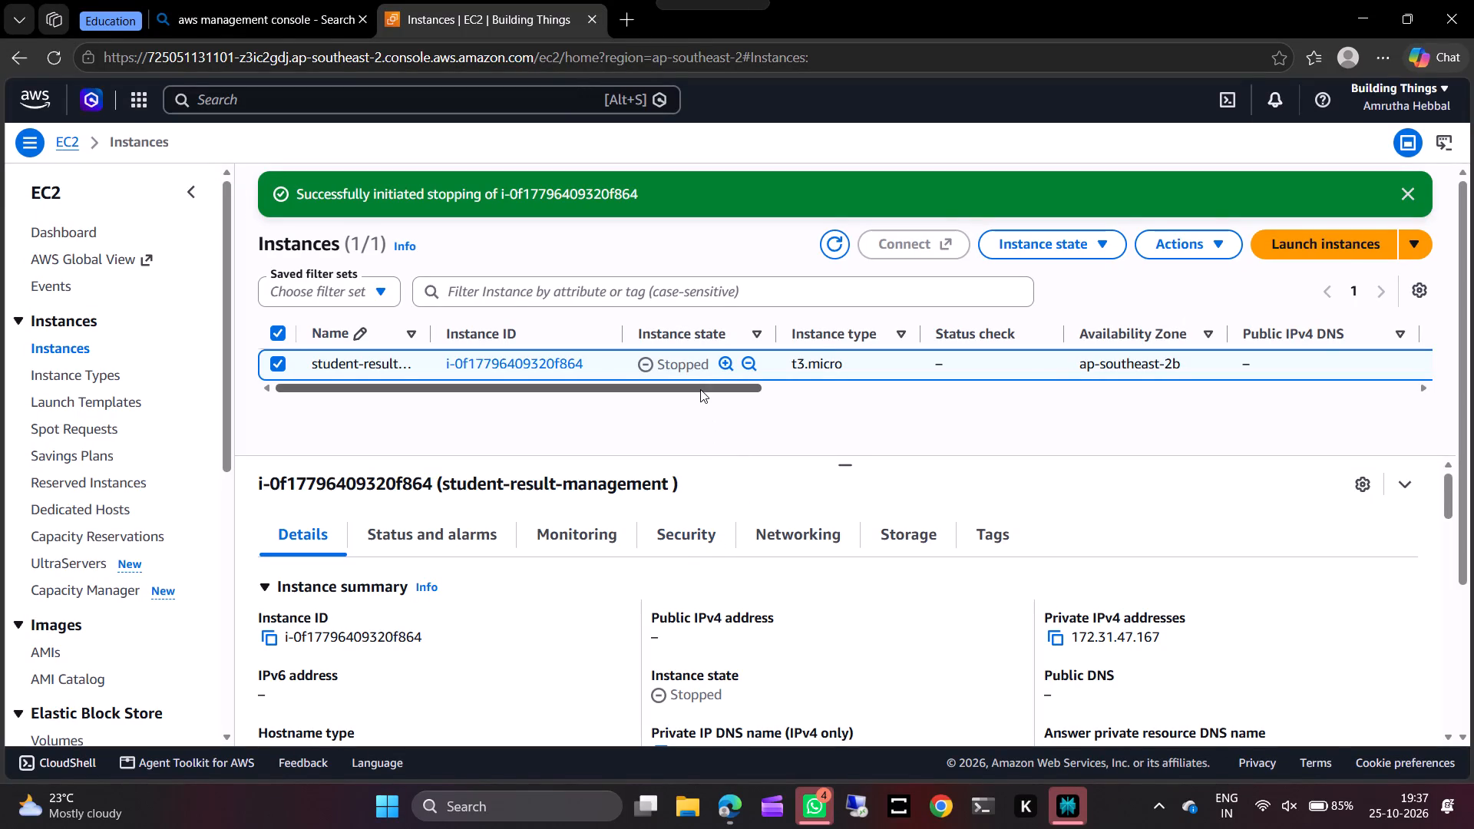
# Examine the student-result-management instance's attributes across all columns of the instances table, including key name, launch time and platform.
pyautogui.moveTo(700, 389); pyautogui.dragTo(1134, 418)
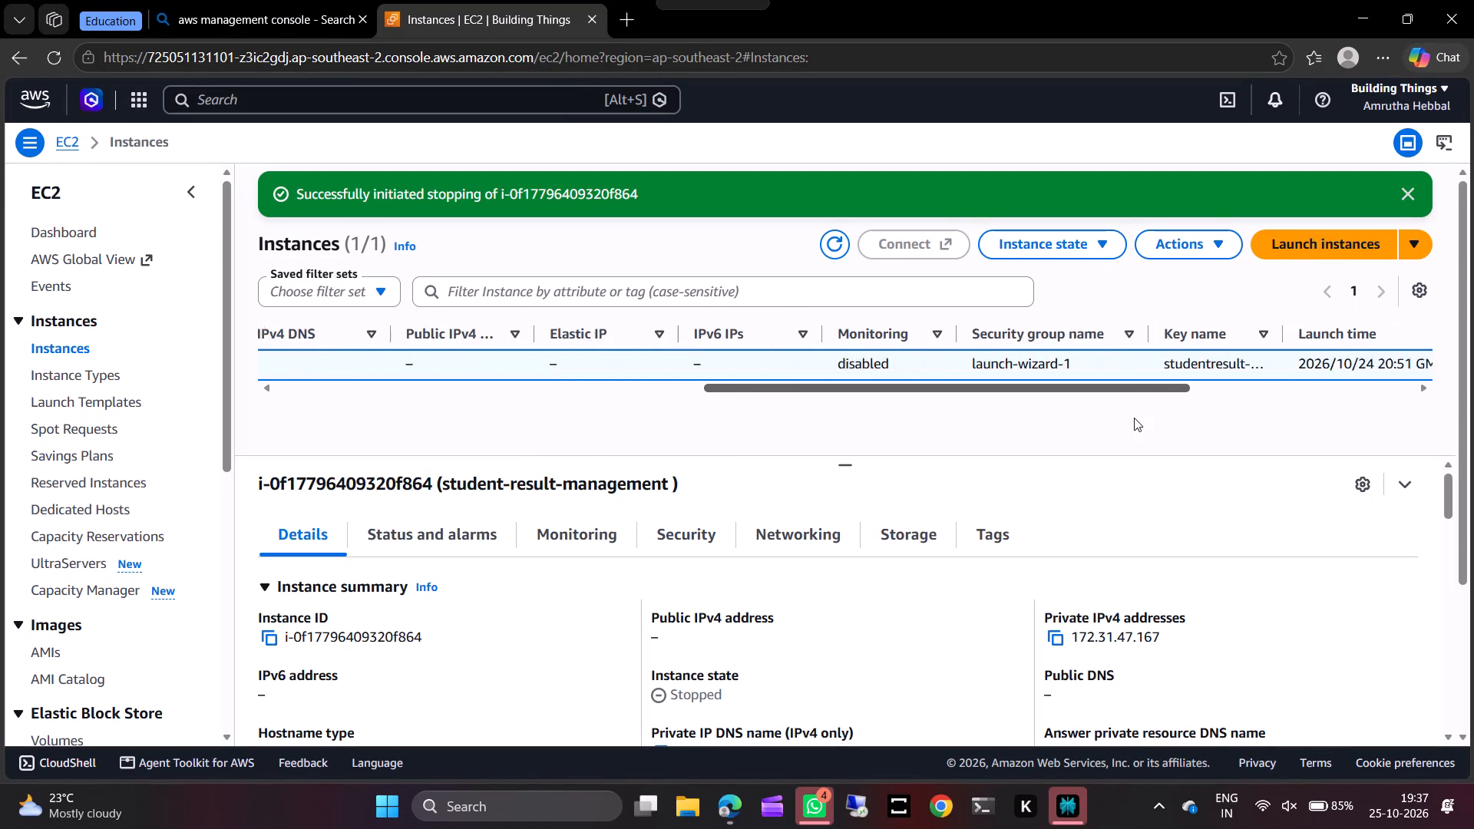
pyautogui.moveTo(1134, 418); pyautogui.dragTo(1291, 408)
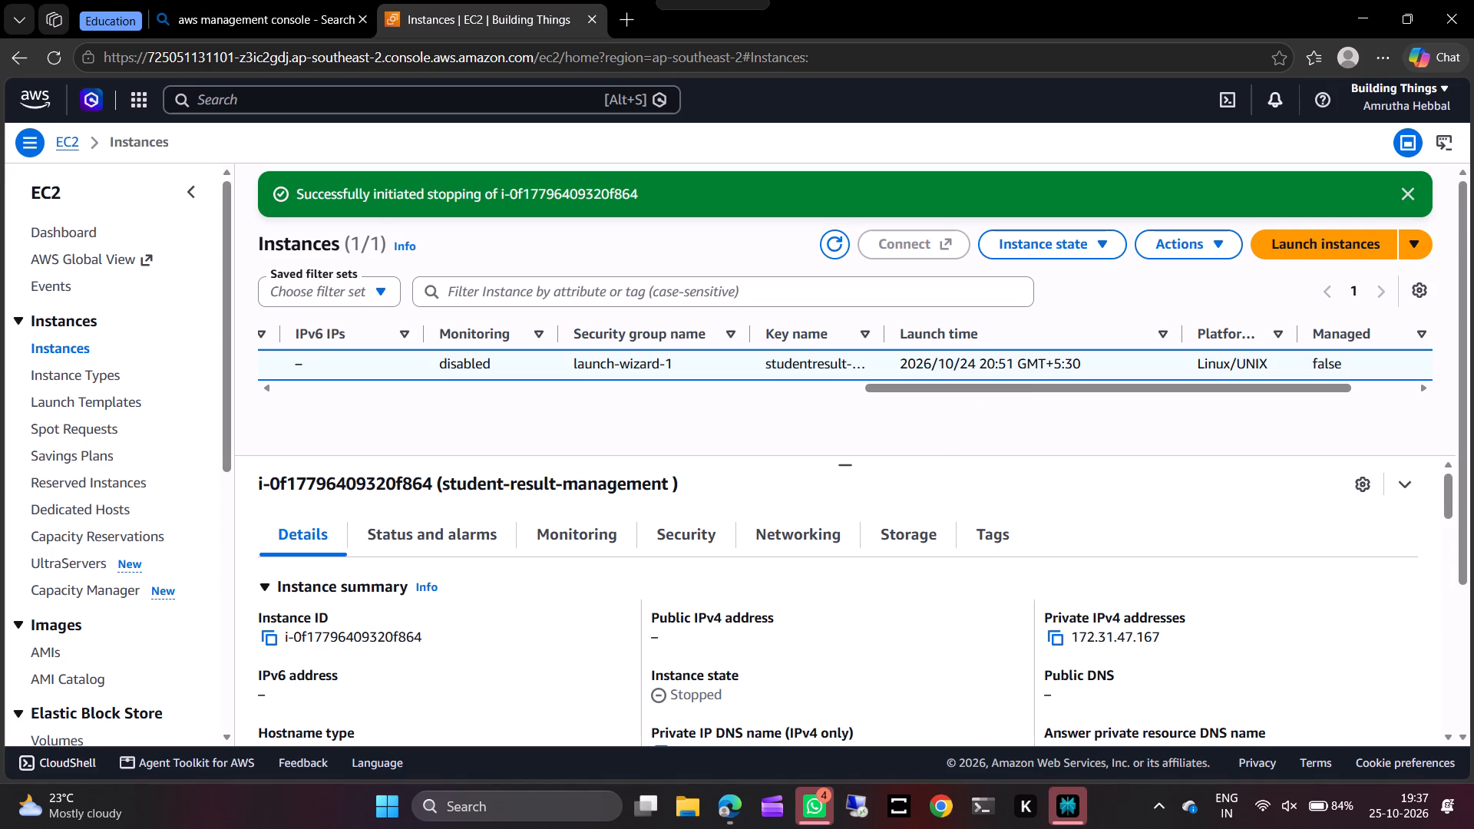
pyautogui.moveTo(1033, 388); pyautogui.dragTo(1092, 391)
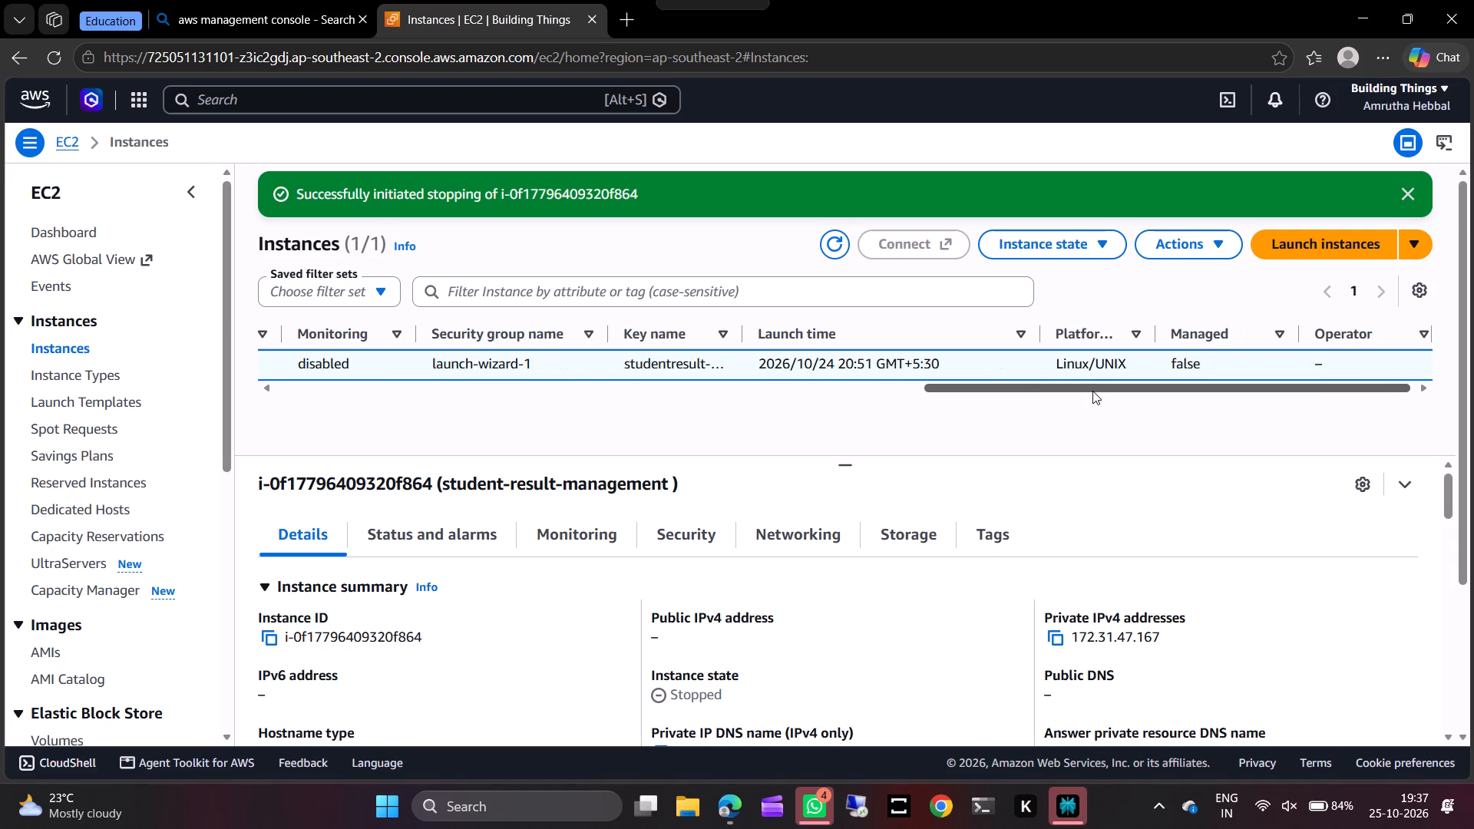
pyautogui.moveTo(1092, 391); pyautogui.dragTo(1088, 391)
pyautogui.moveTo(1088, 391); pyautogui.dragTo(1049, 391)
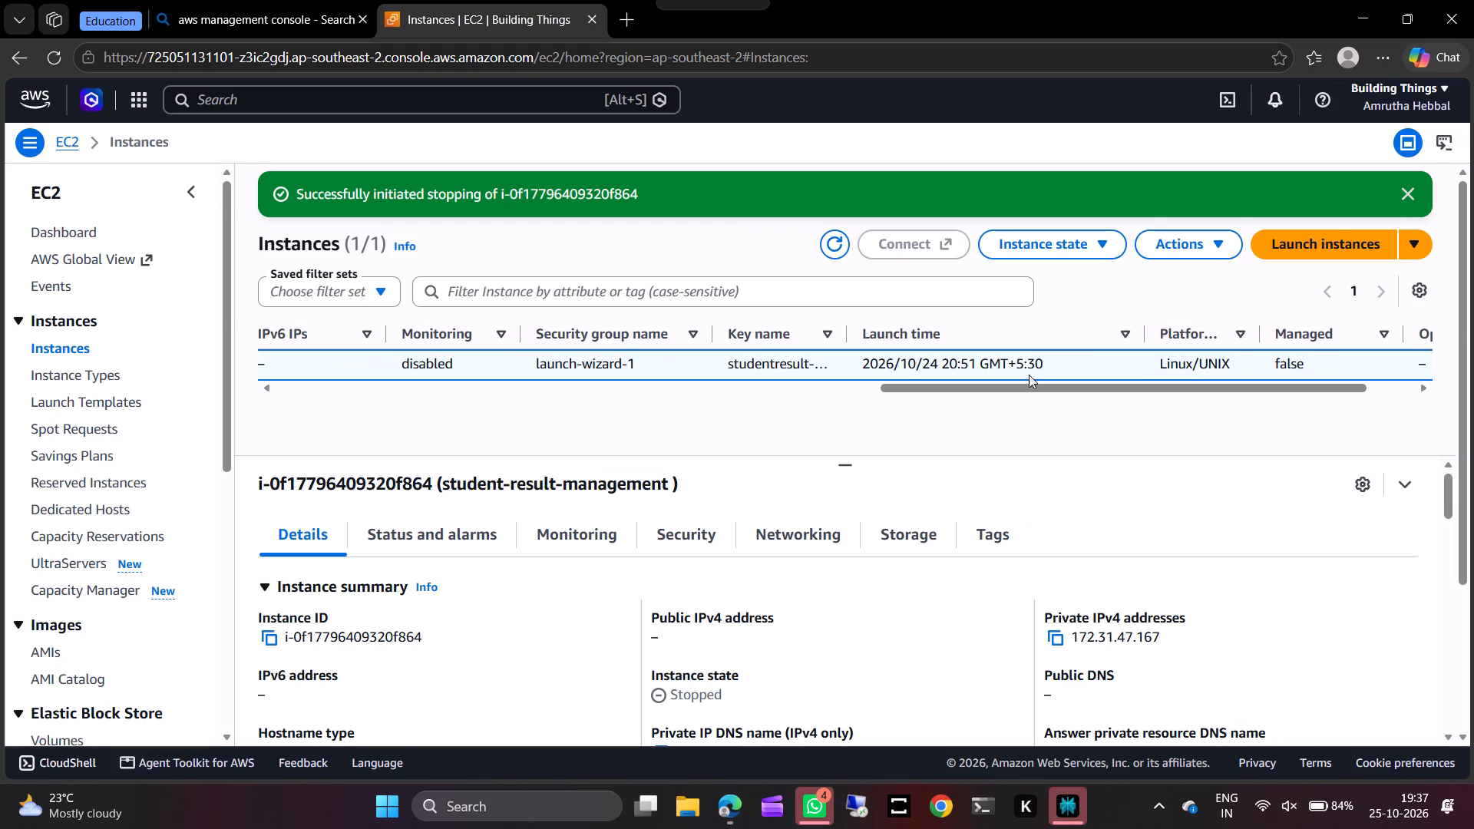
pyautogui.moveTo(974, 384); pyautogui.dragTo(445, 444)
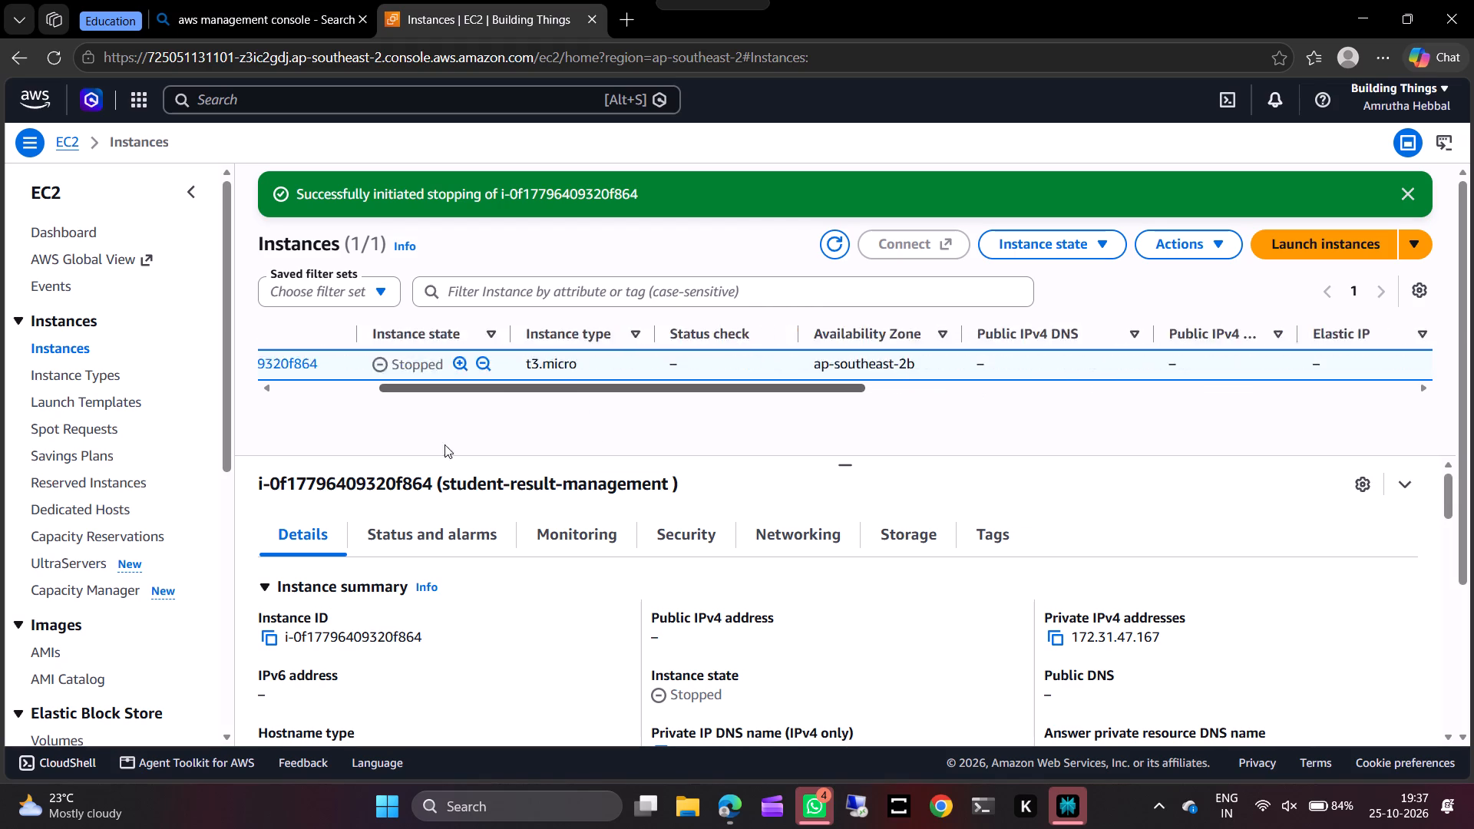
pyautogui.moveTo(445, 444); pyautogui.dragTo(788, 342)
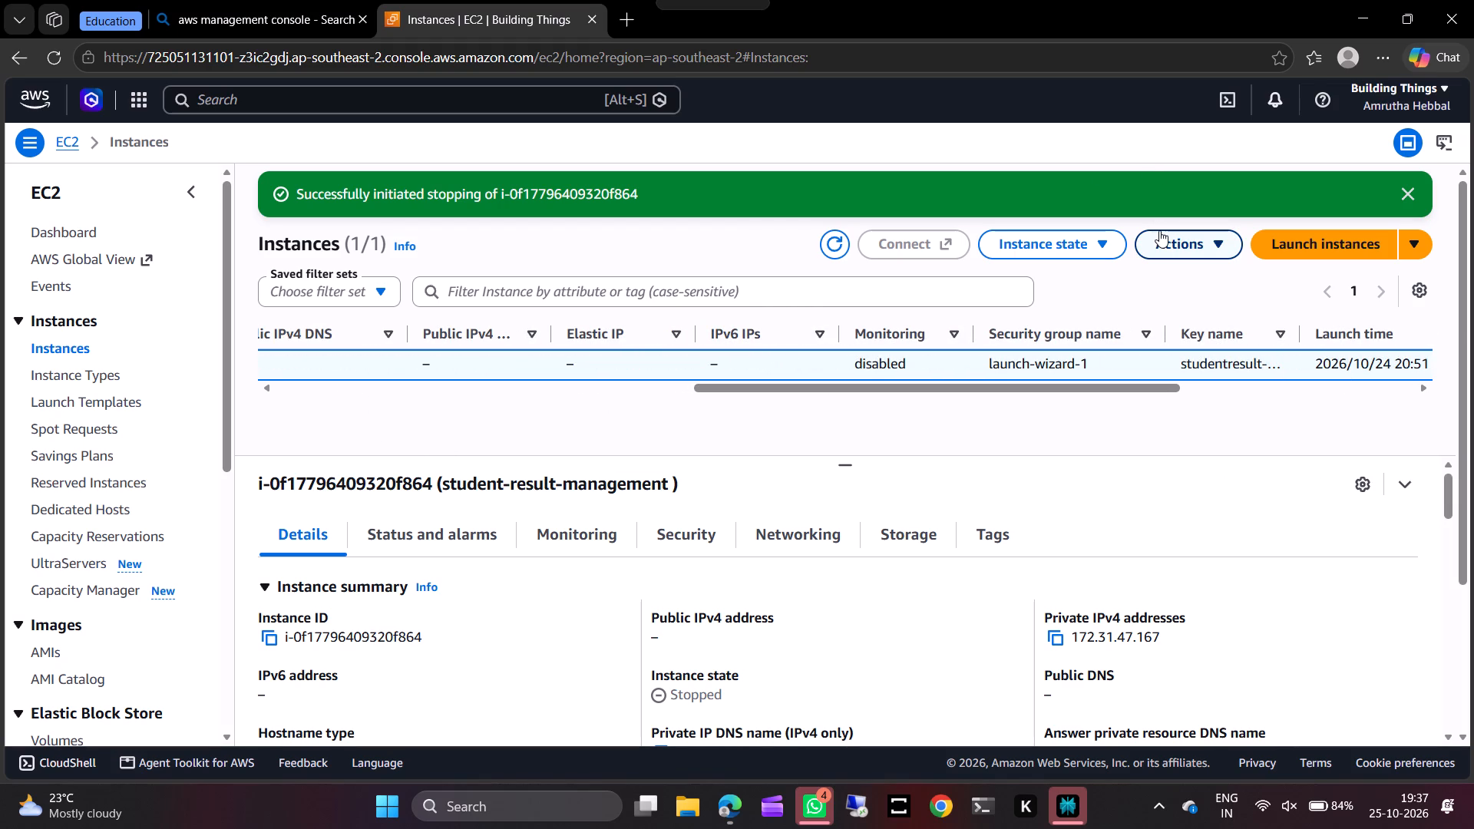
pyautogui.click(1159, 230)
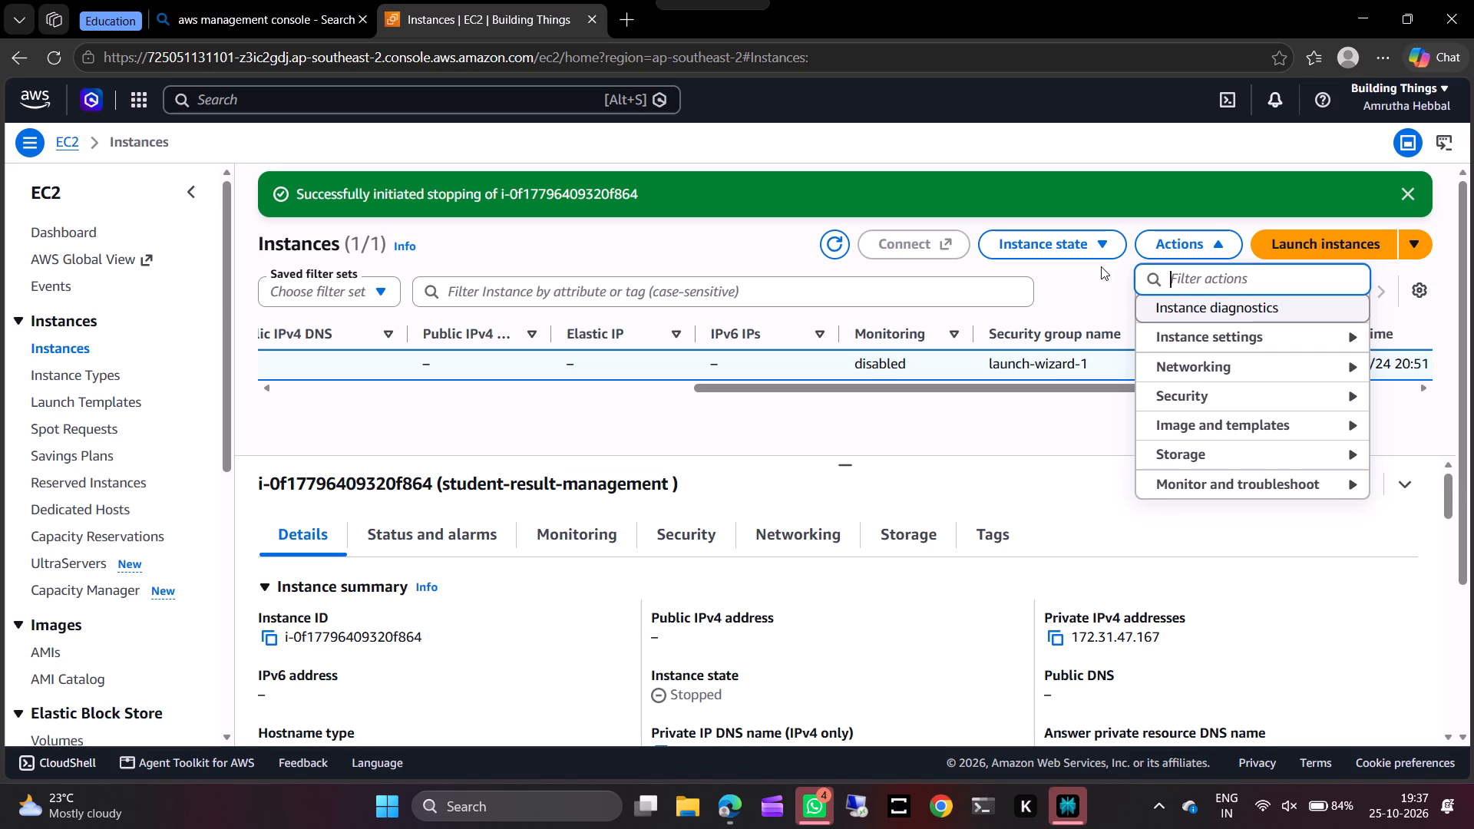
pyautogui.click(1101, 266)
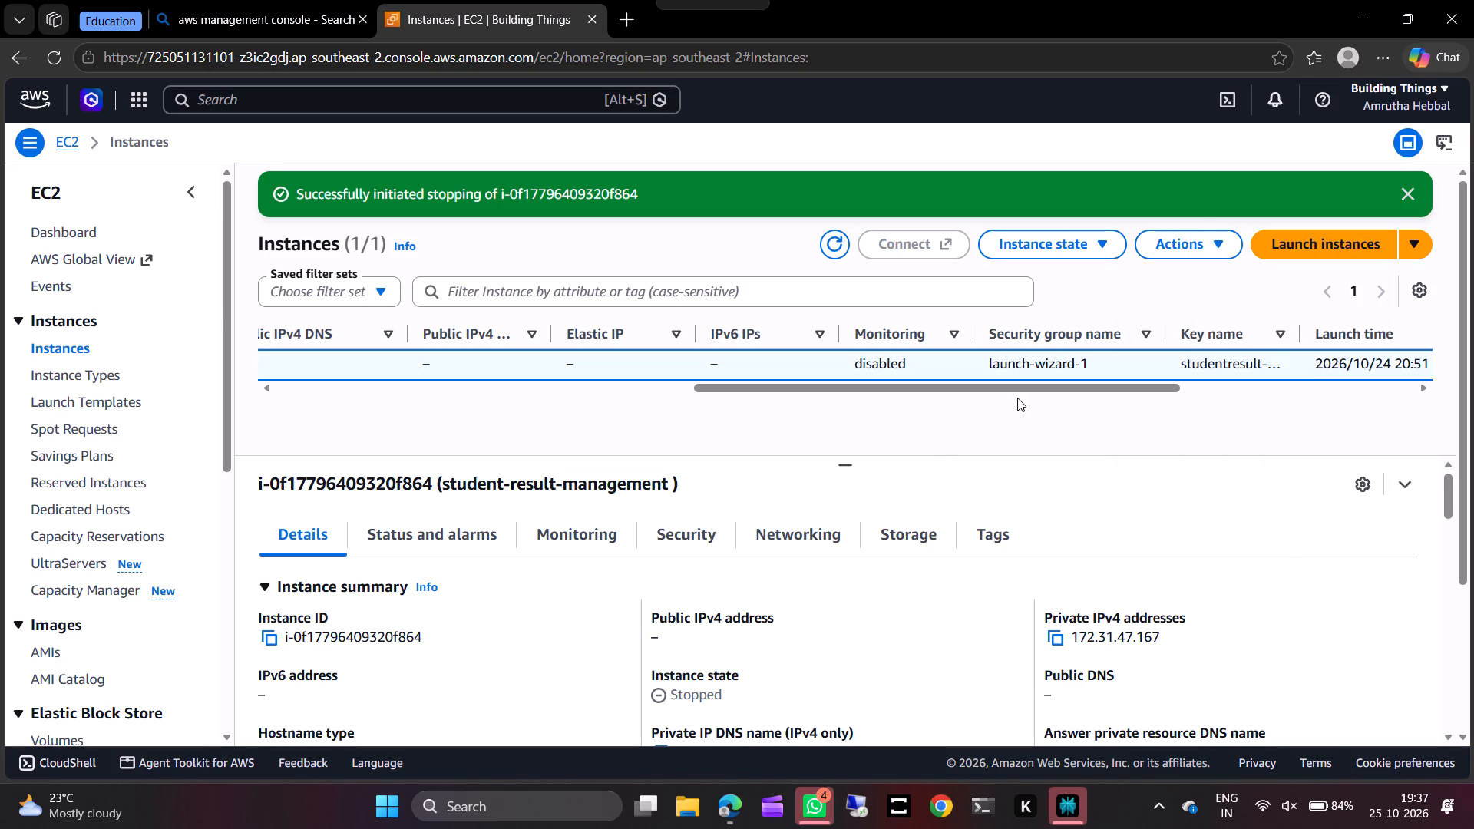
pyautogui.moveTo(1049, 382); pyautogui.dragTo(1107, 388)
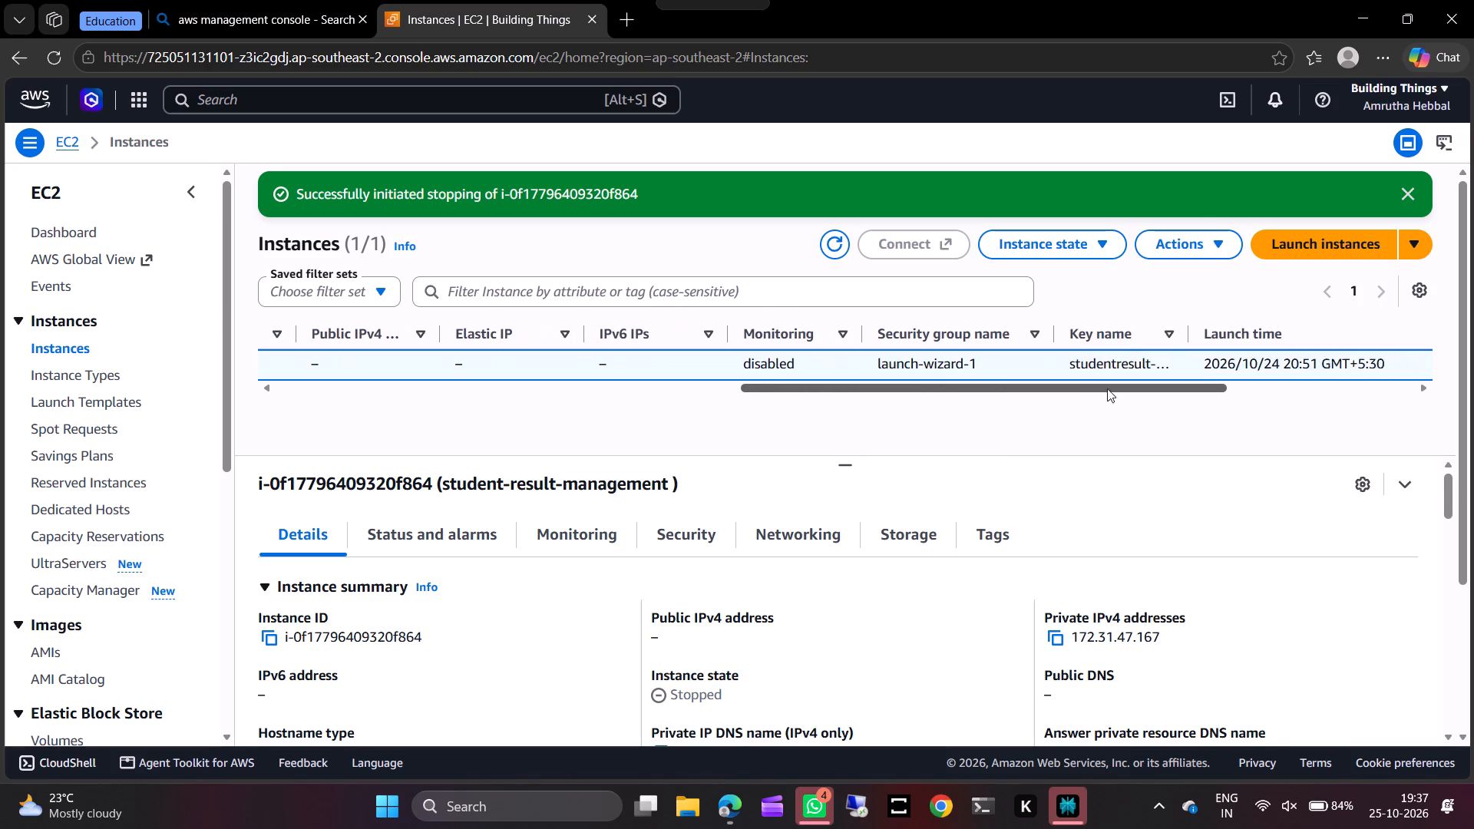
pyautogui.moveTo(1107, 388); pyautogui.dragTo(1343, 375)
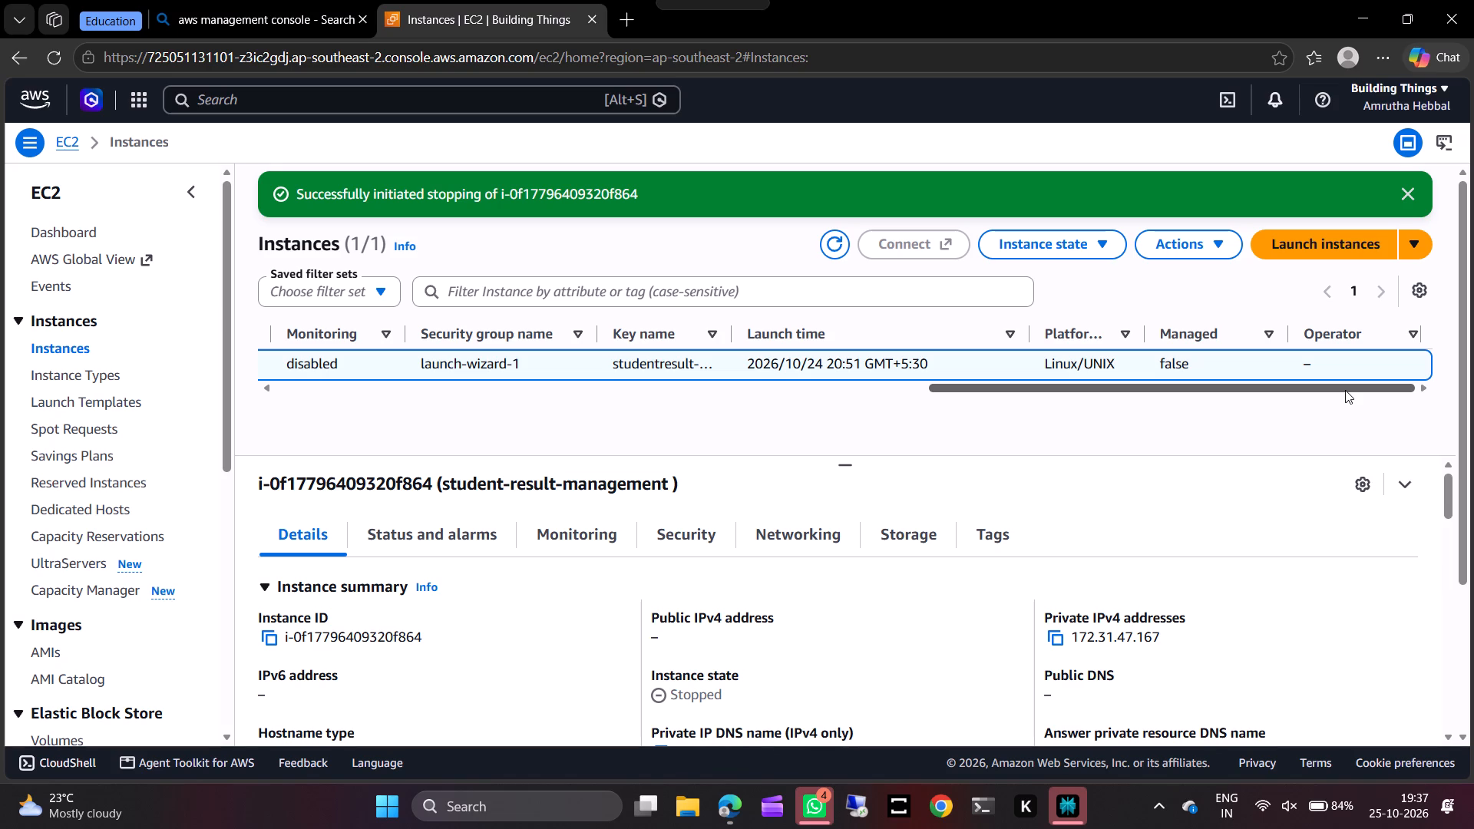
pyautogui.moveTo(1345, 390); pyautogui.dragTo(1205, 392)
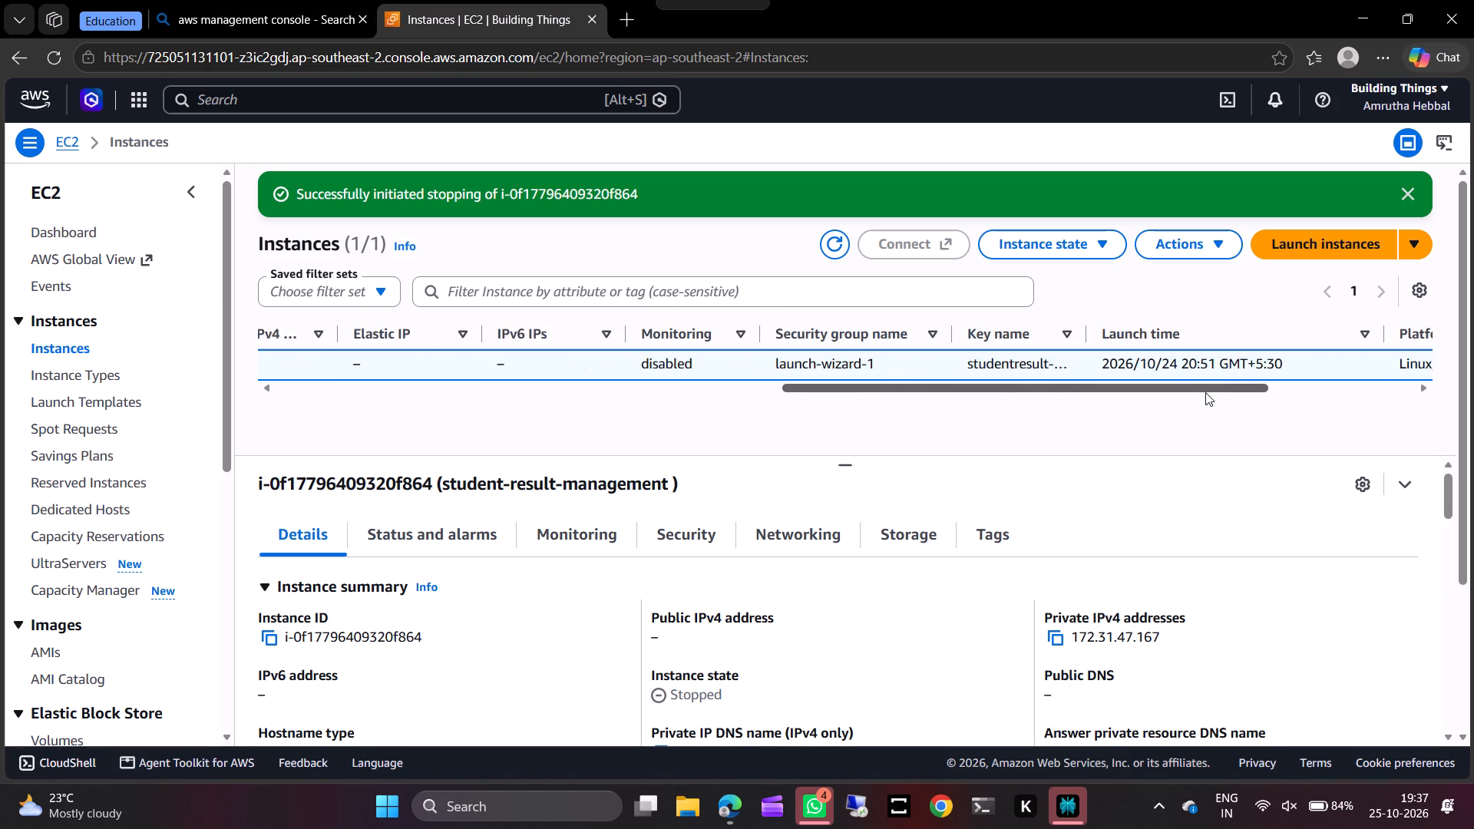
pyautogui.moveTo(1205, 392); pyautogui.dragTo(1241, 392)
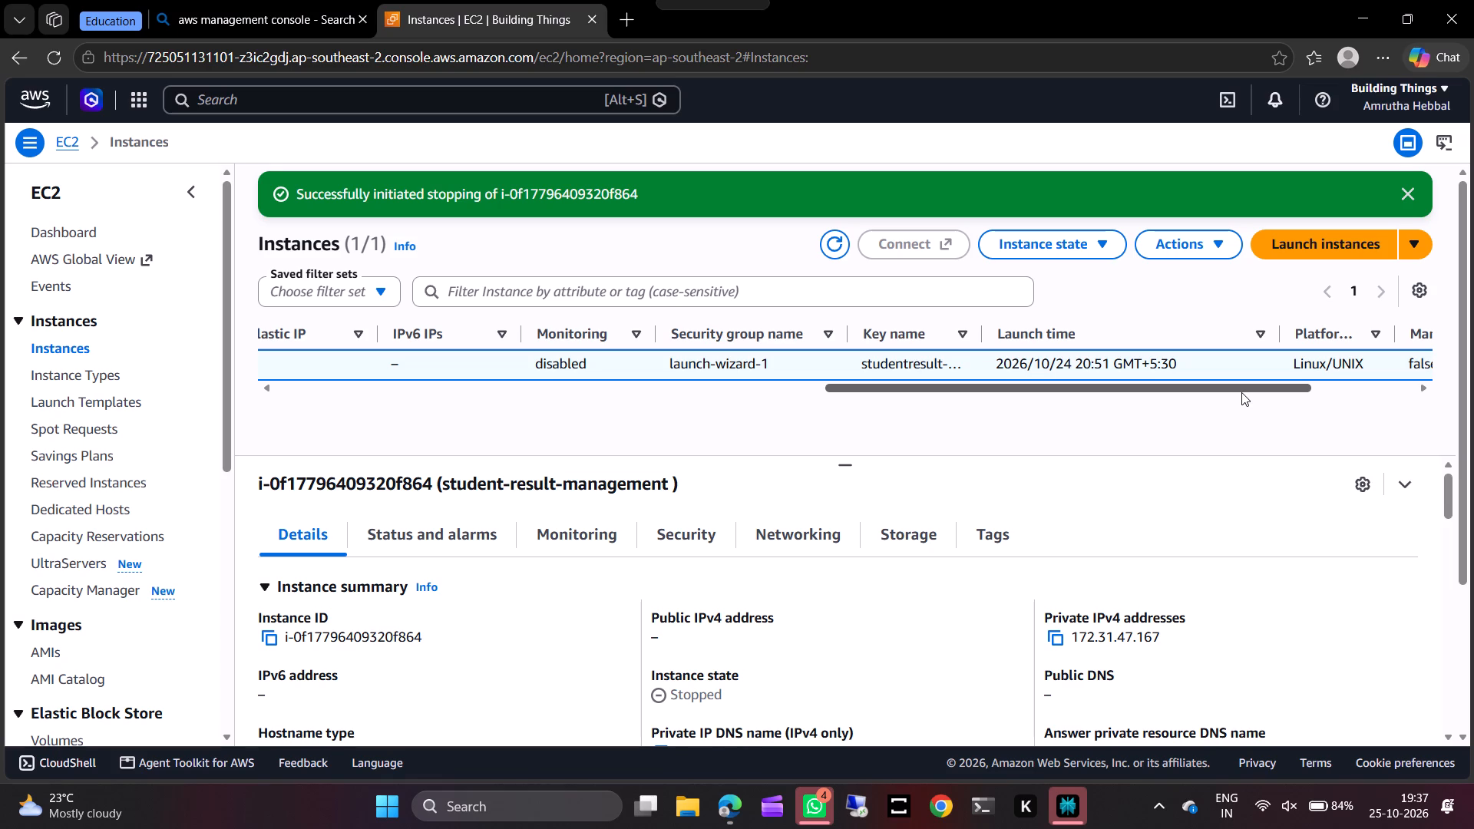
pyautogui.moveTo(1259, 384); pyautogui.dragTo(654, 381)
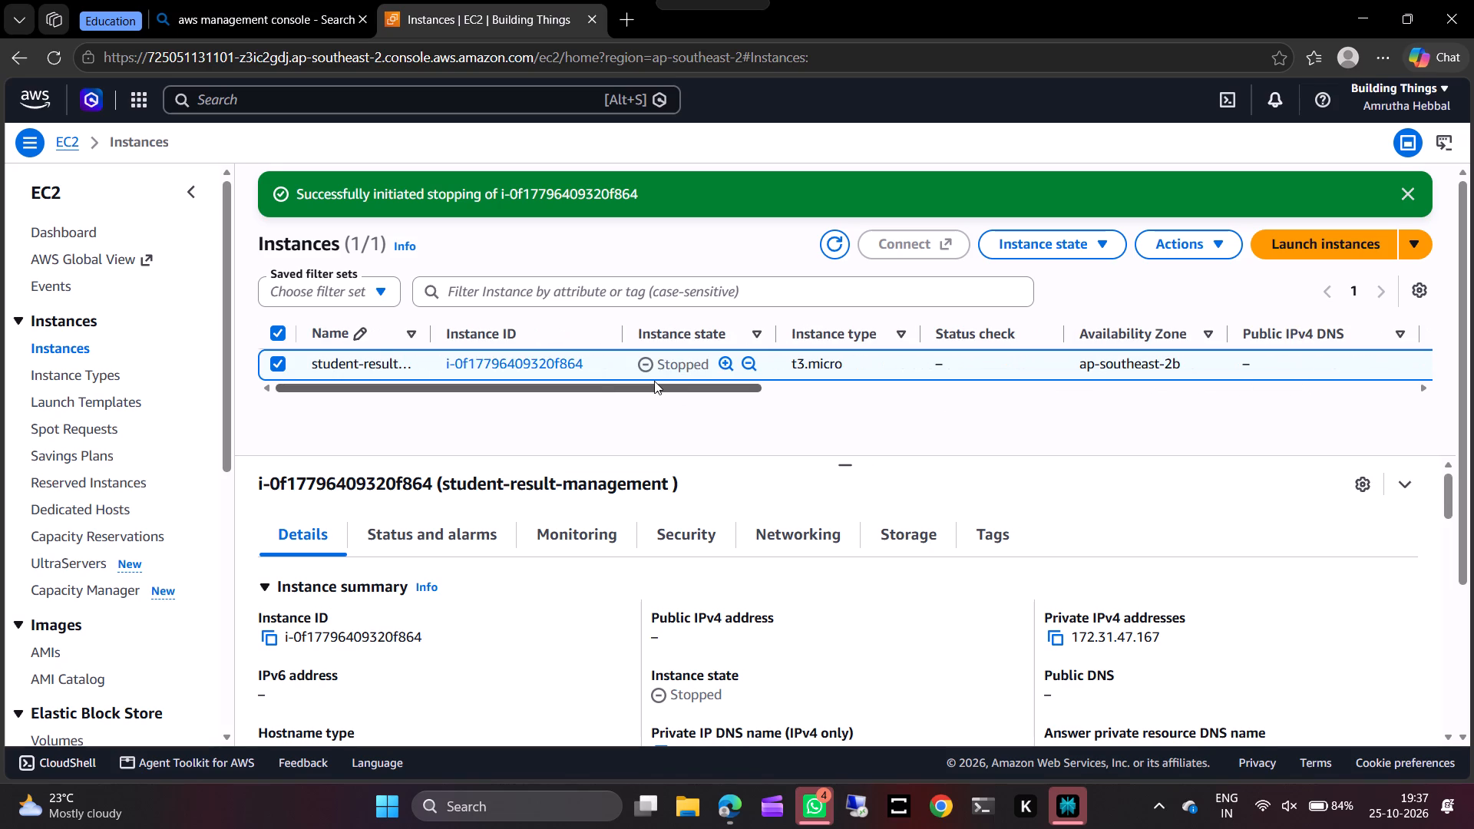
# Start the student-result-management EC2 instance and dismiss the success notifications.
pyautogui.click(1066, 250)
pyautogui.click(1058, 303)
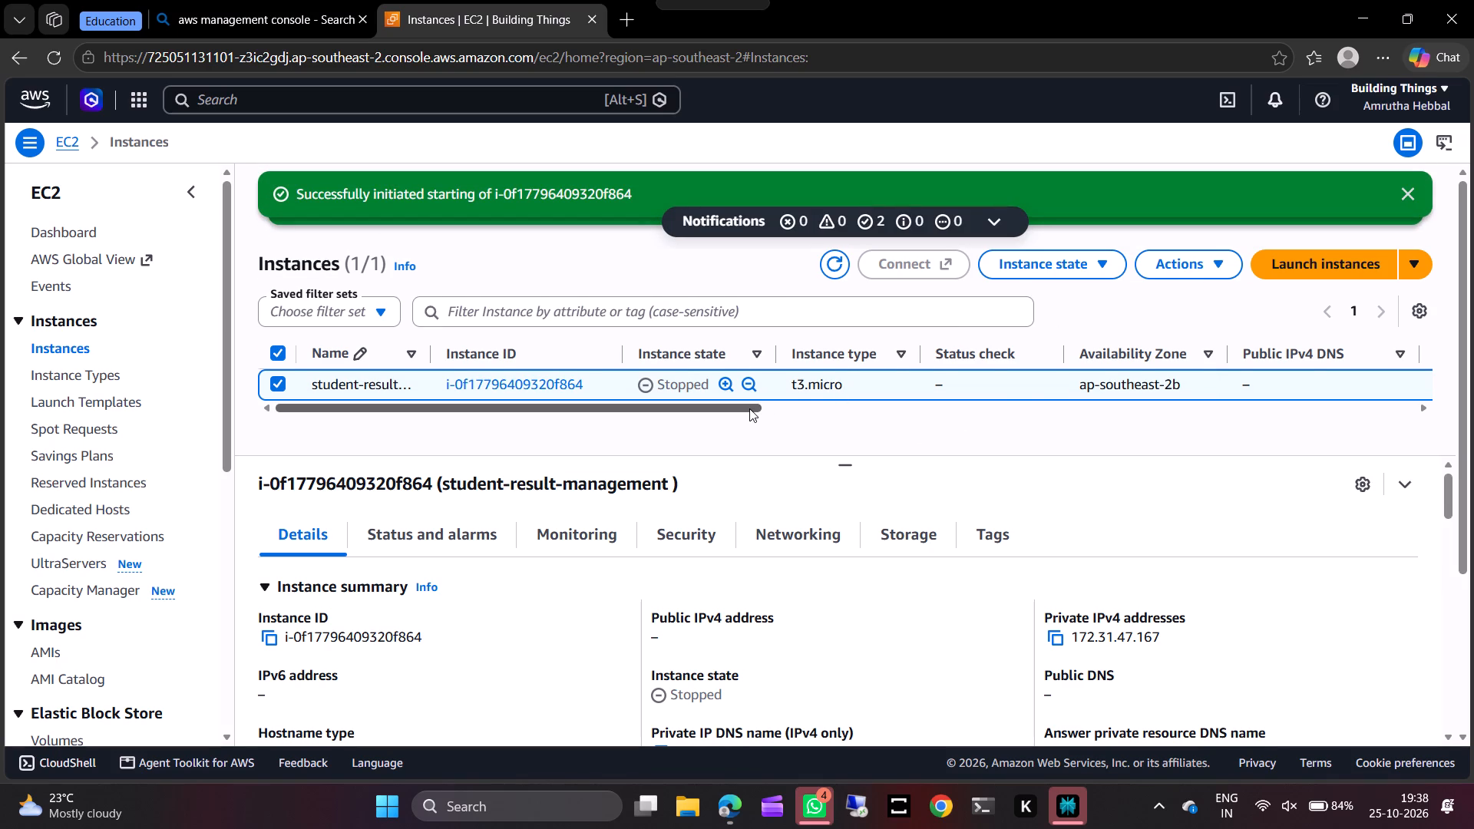
pyautogui.moveTo(739, 405); pyautogui.dragTo(813, 408)
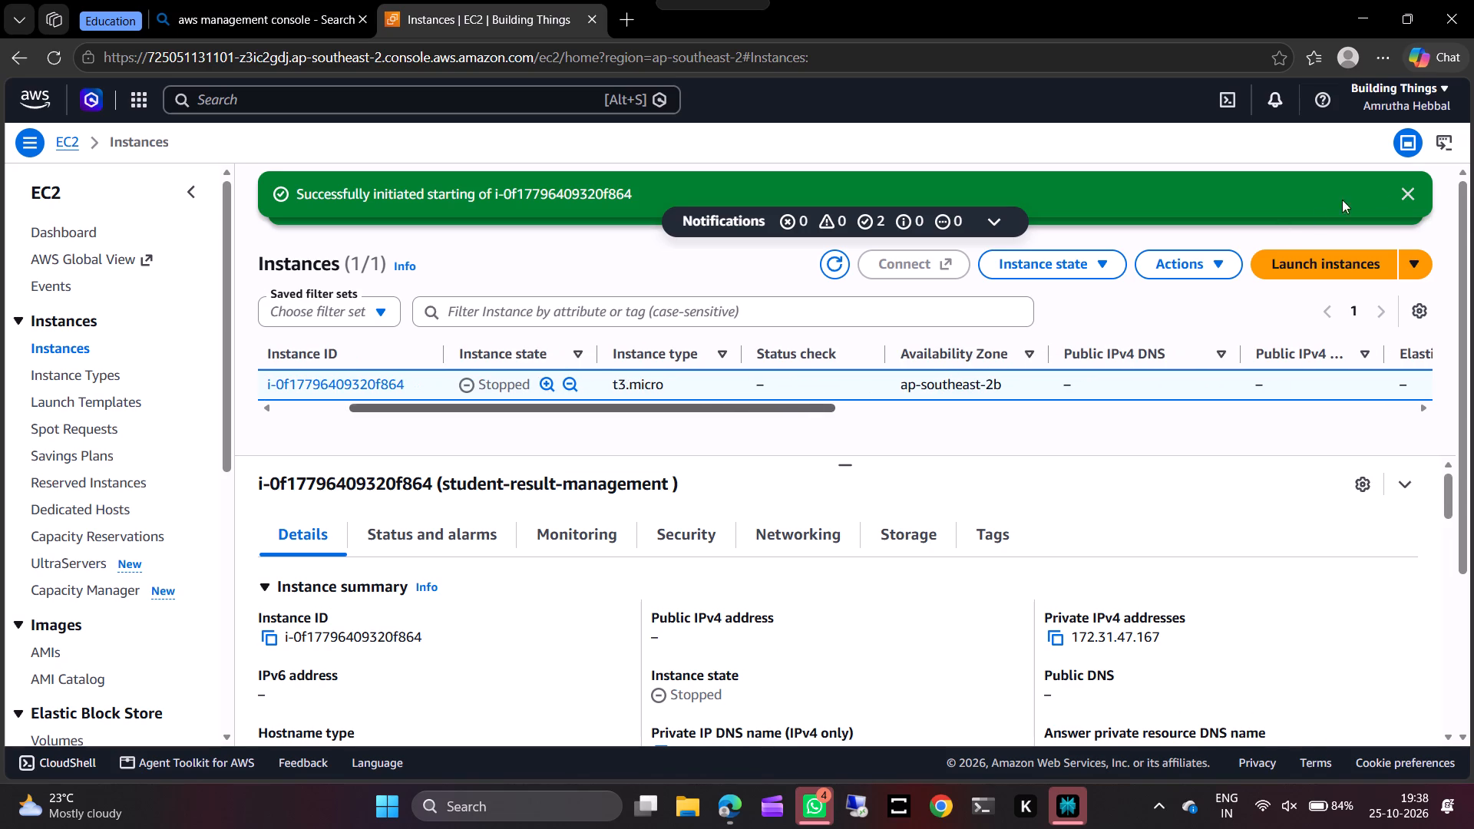
pyautogui.click(1409, 188)
pyautogui.click(1409, 188)
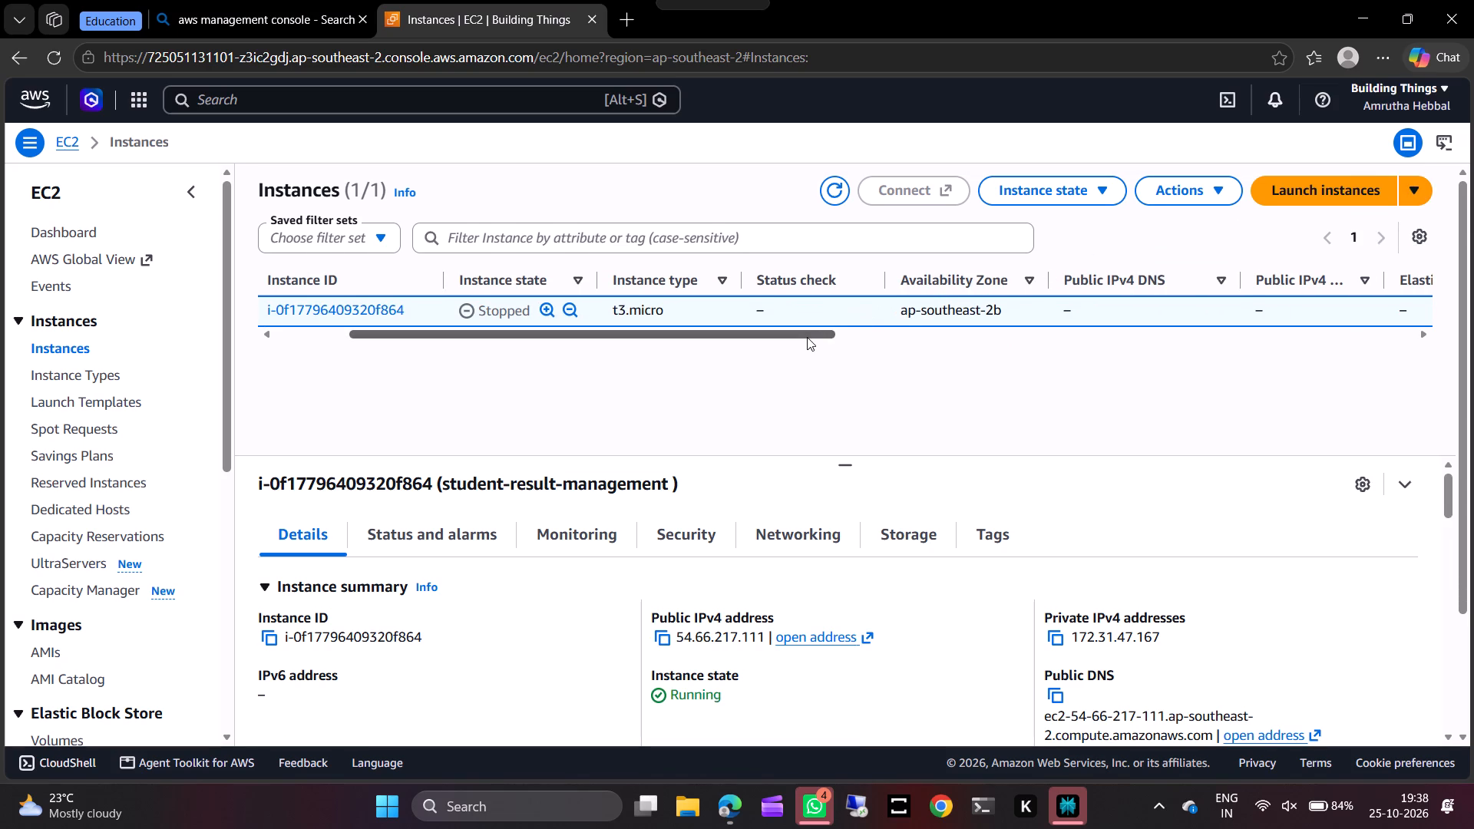
# Check the instance's launch time column and refresh the instances list.
pyautogui.moveTo(807, 337); pyautogui.dragTo(1199, 366)
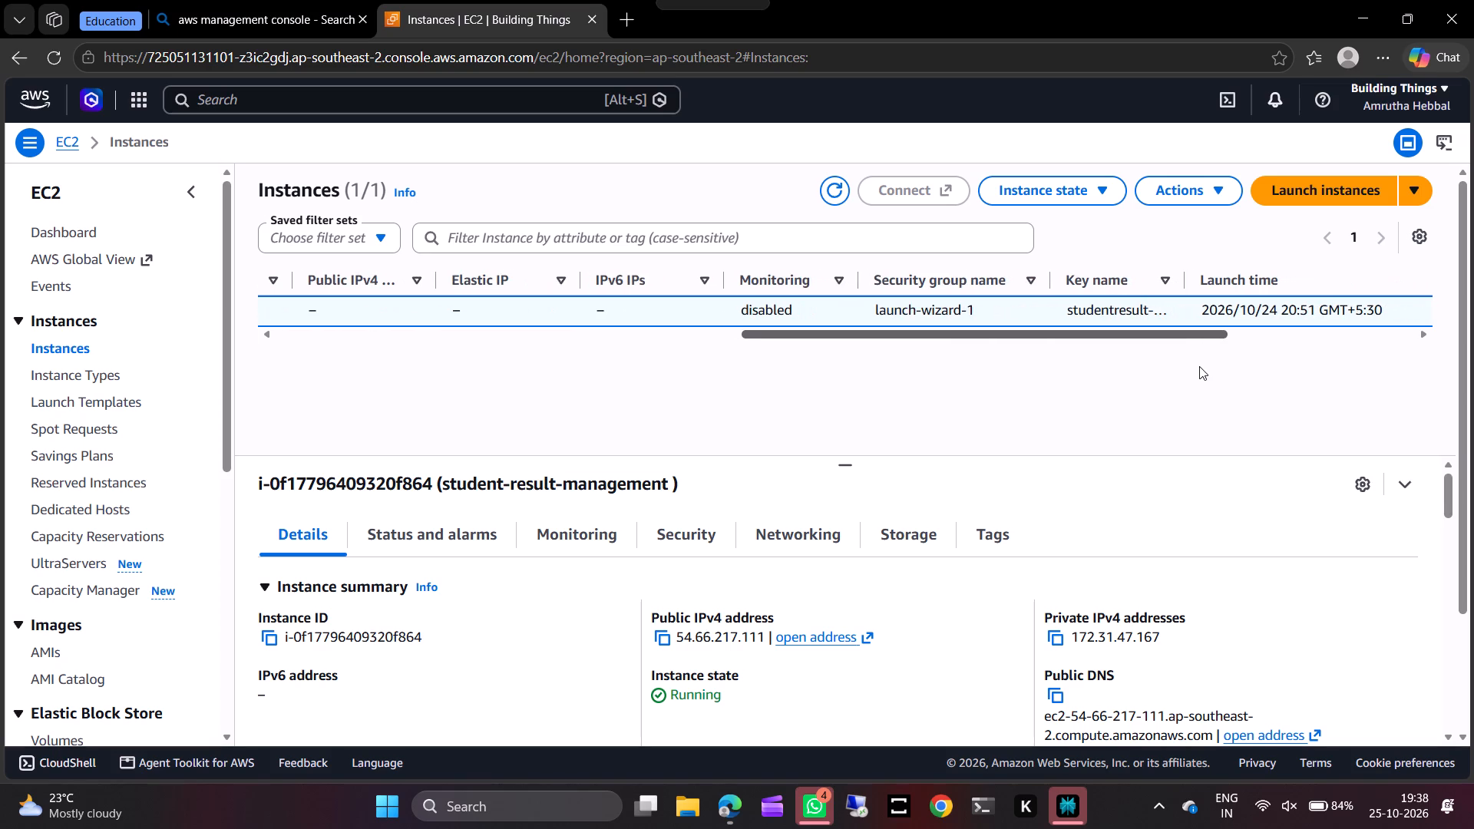
pyautogui.moveTo(1199, 366); pyautogui.dragTo(1248, 355)
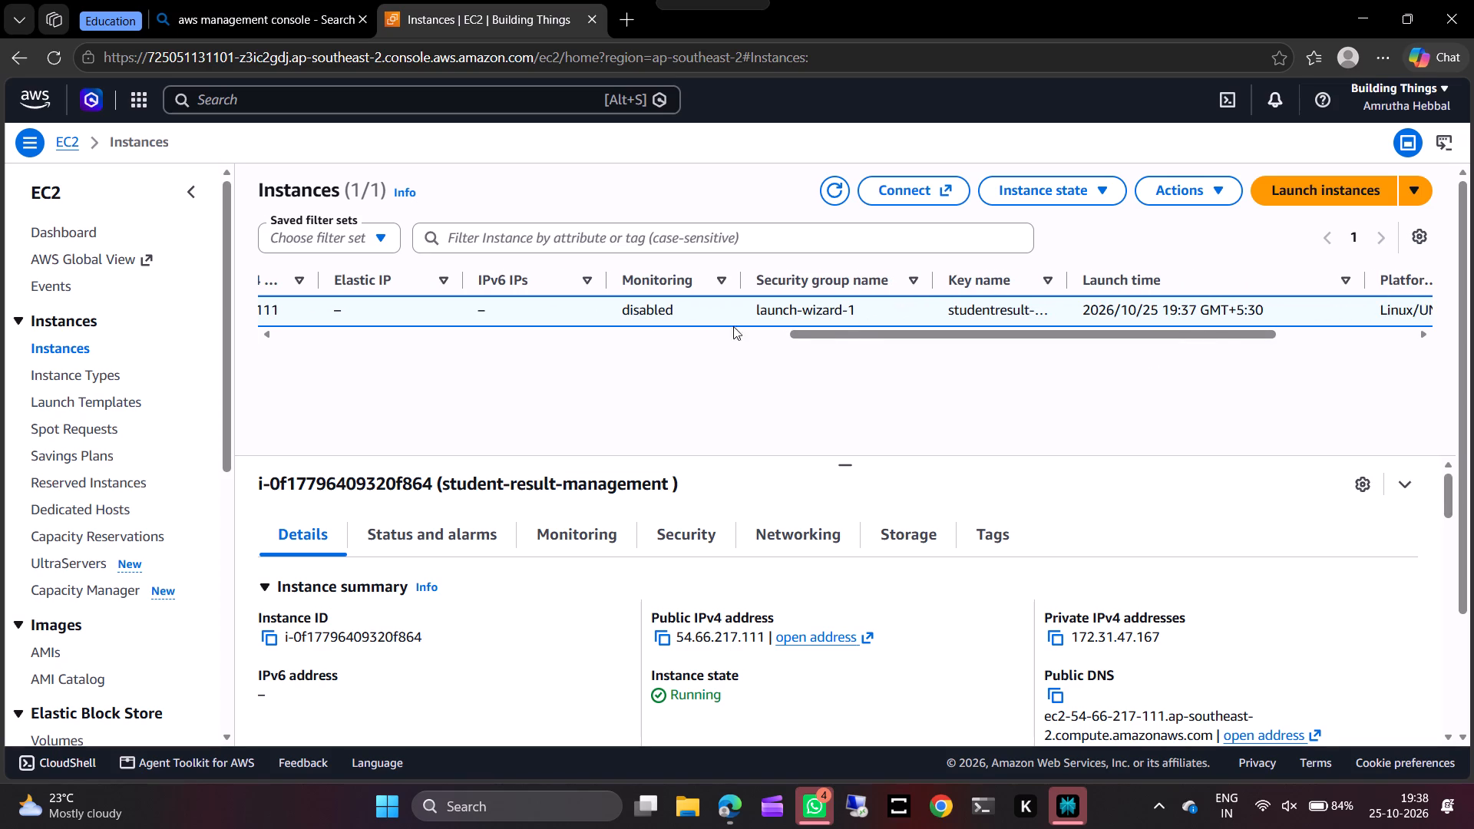
pyautogui.click(831, 193)
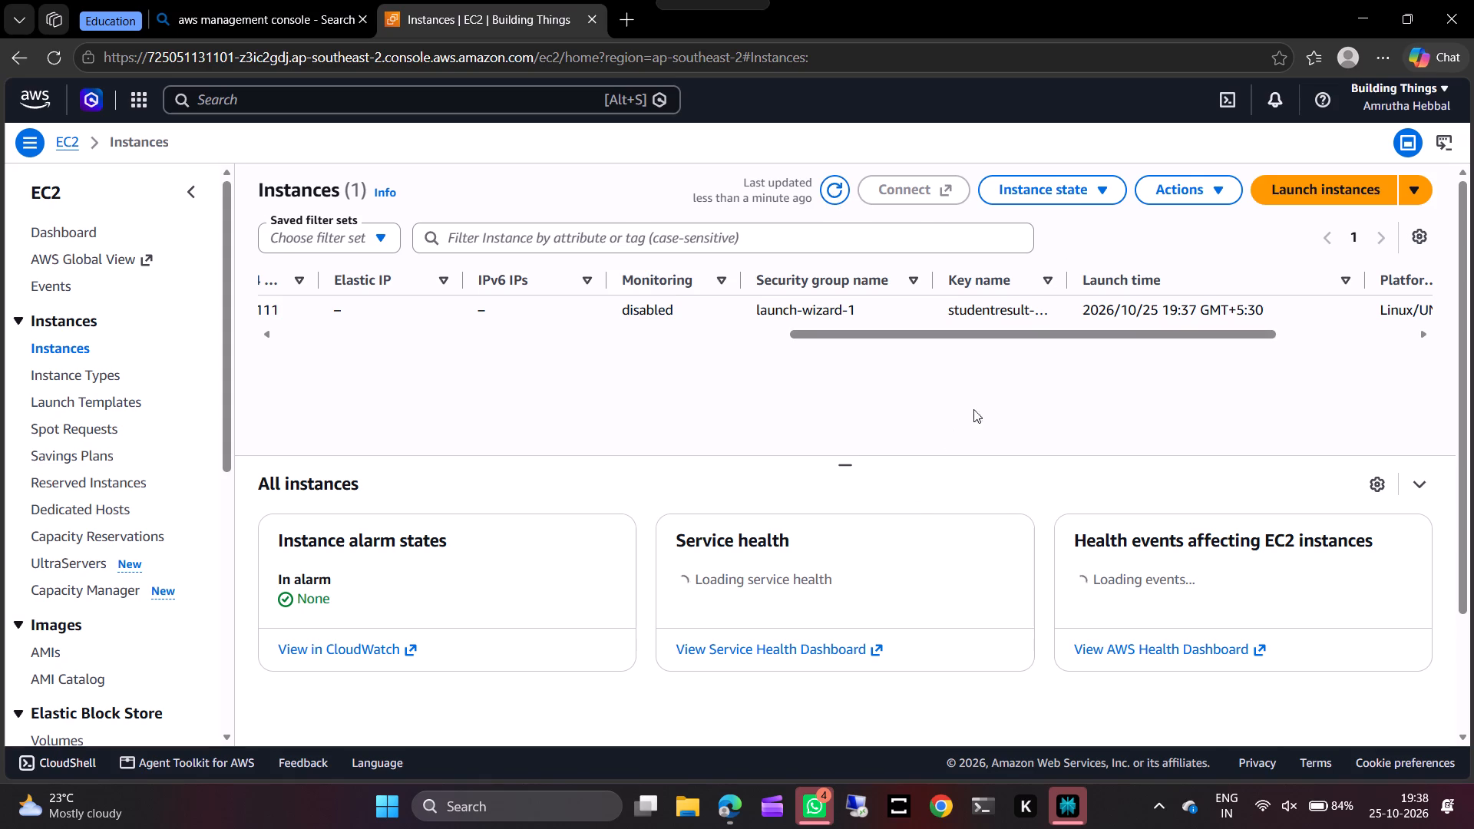
# Select the student-result-management instance and stop it, leaving the Skip OS shutdown option off.
pyautogui.moveTo(1044, 339); pyautogui.dragTo(917, 324)
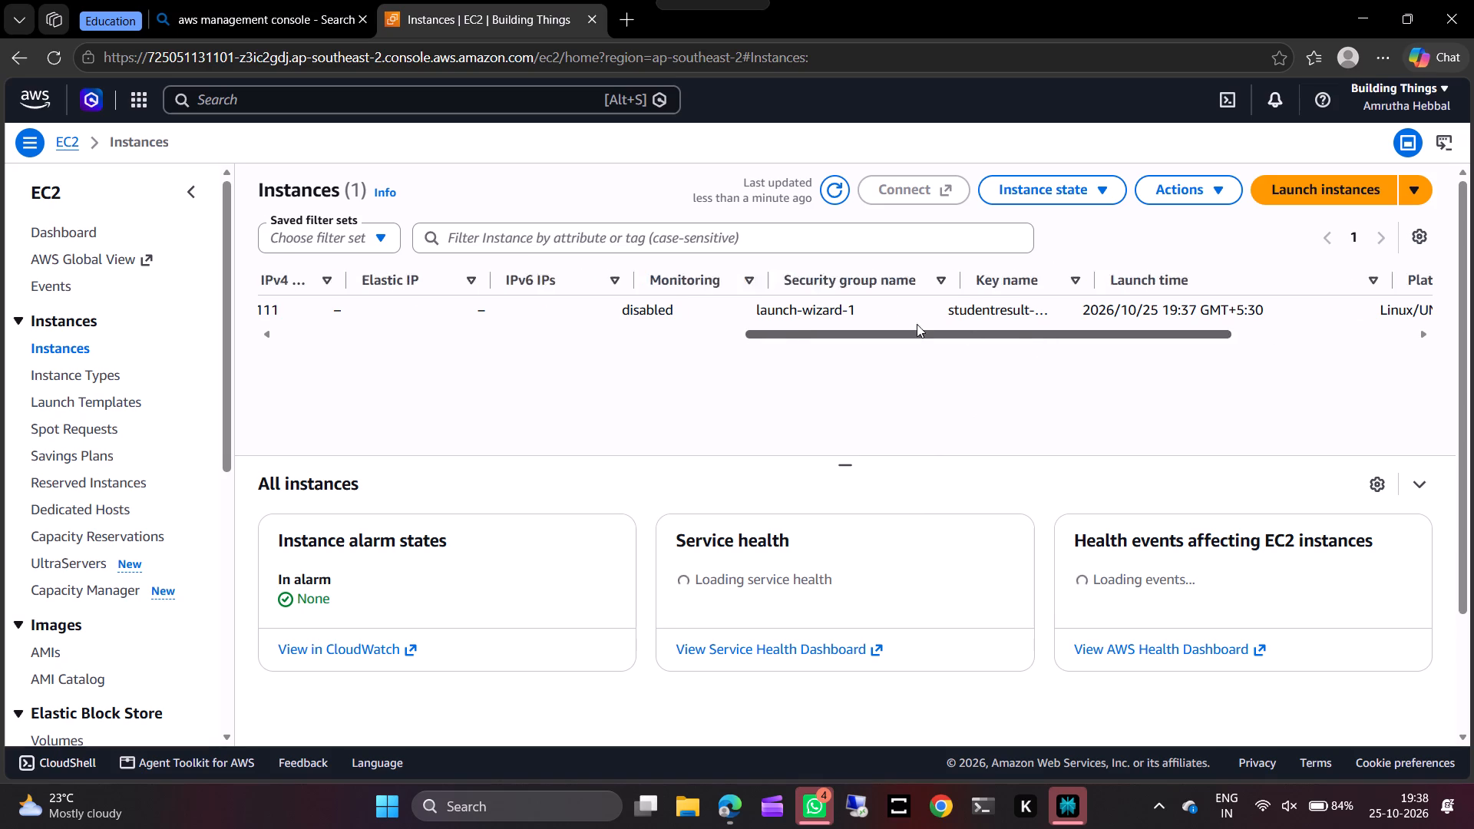
pyautogui.moveTo(917, 324); pyautogui.dragTo(249, 361)
pyautogui.click(279, 313)
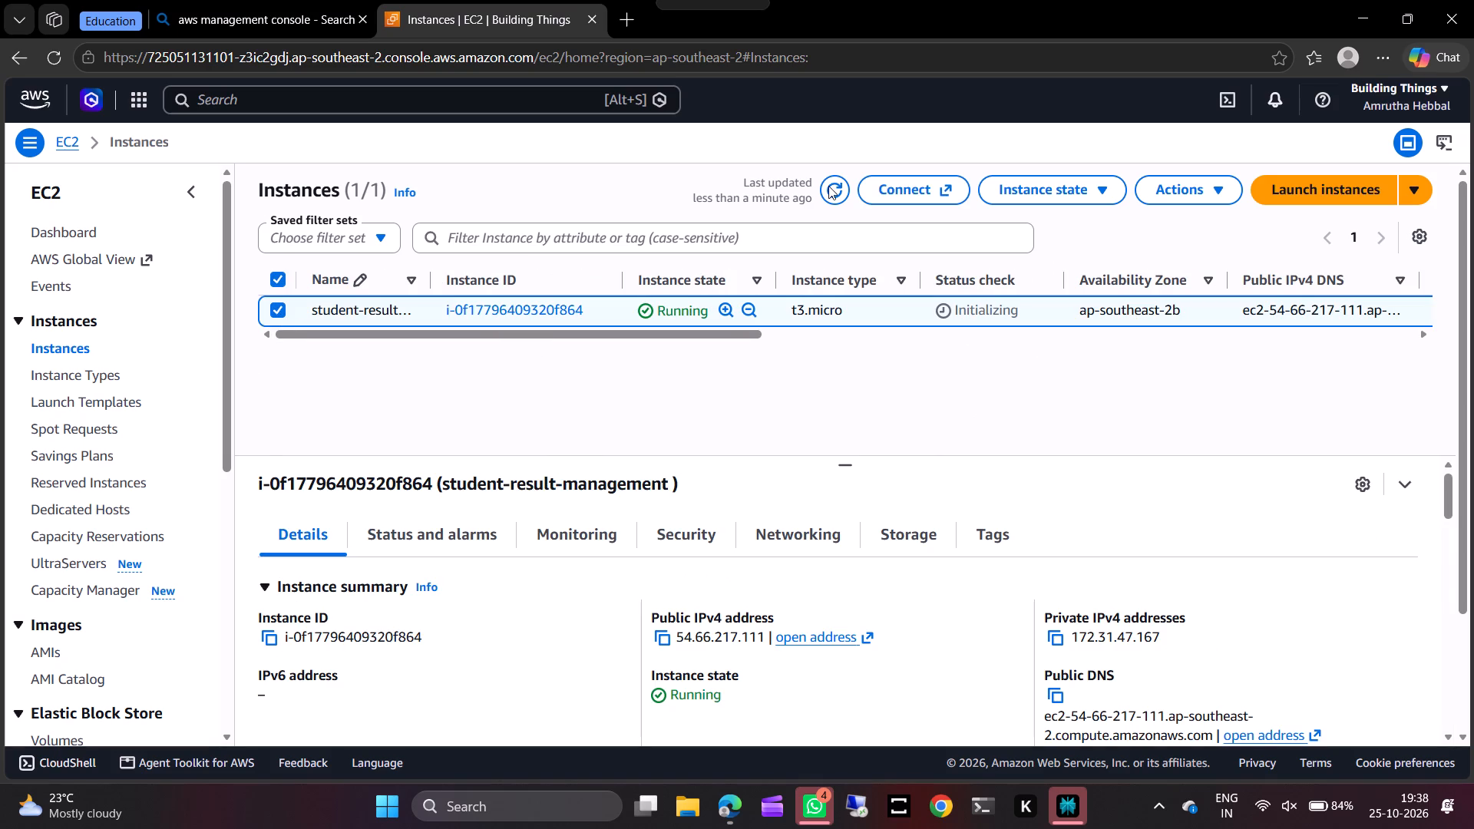
pyautogui.click(1023, 192)
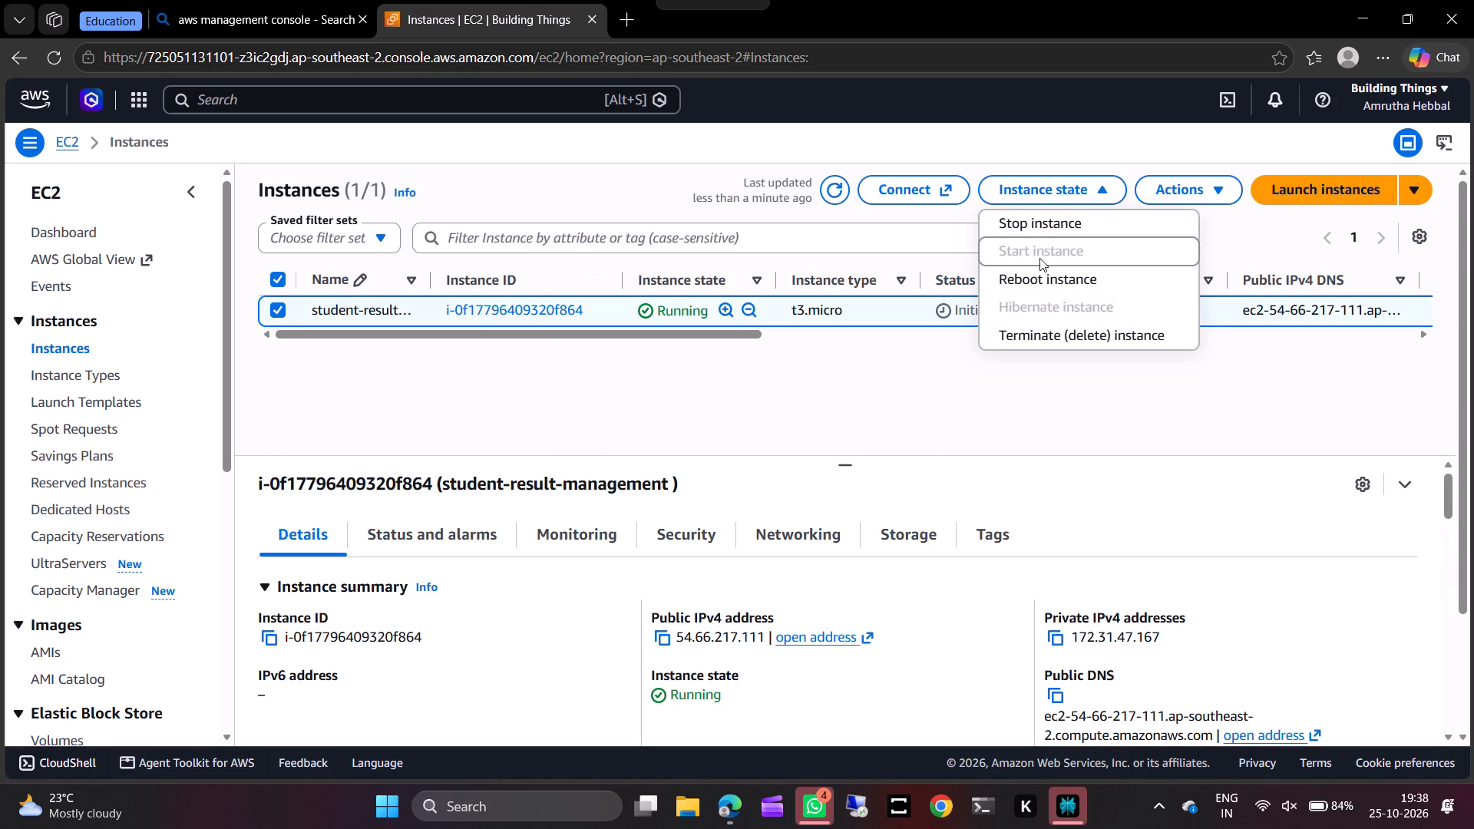
pyautogui.click(1062, 218)
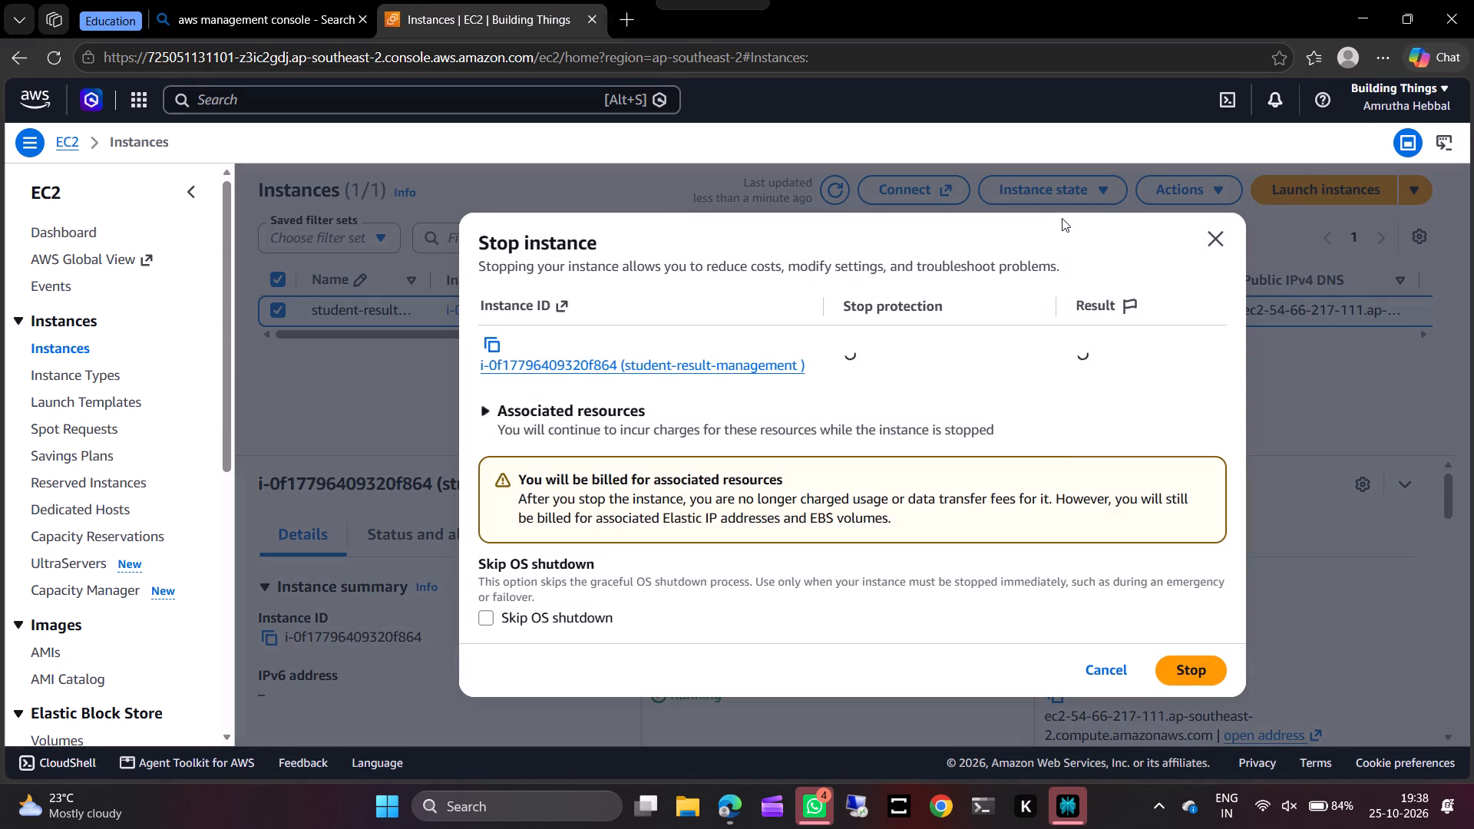
pyautogui.click(1184, 666)
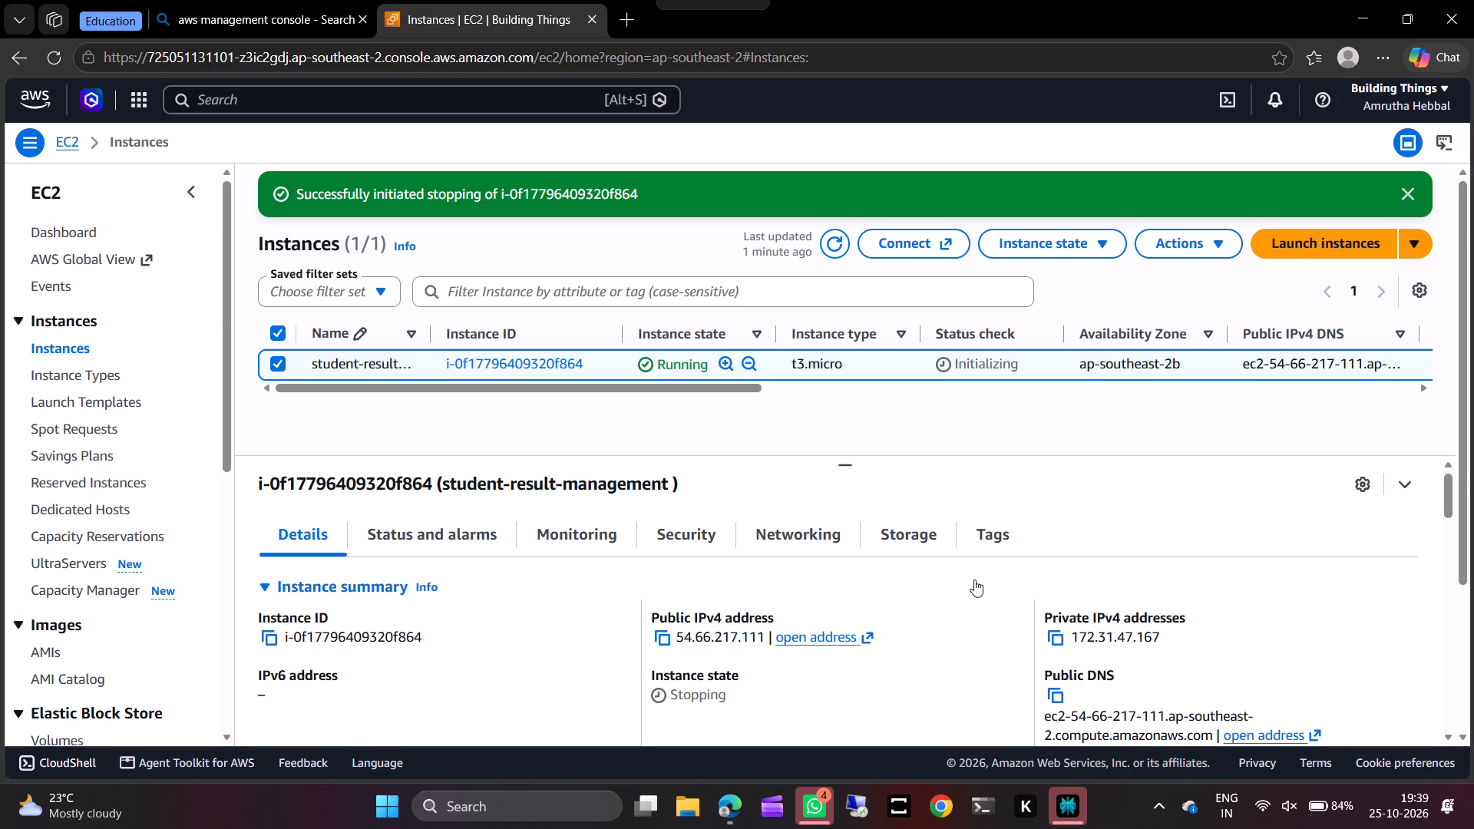
# Enlarge the instance details pane upward to just below the instances table.
pyautogui.moveTo(845, 459); pyautogui.dragTo(854, 416)
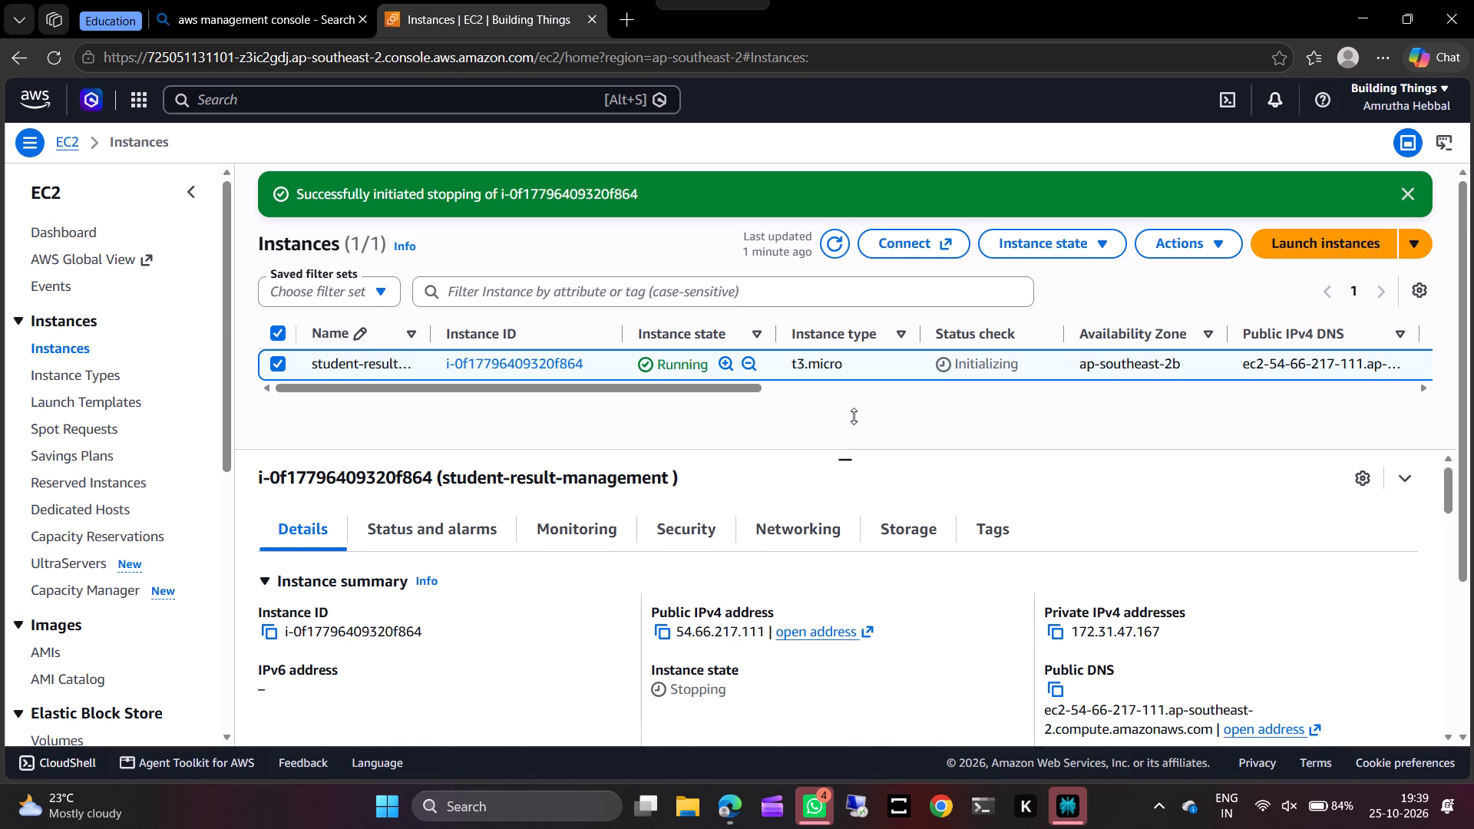
pyautogui.moveTo(854, 416); pyautogui.dragTo(855, 408)
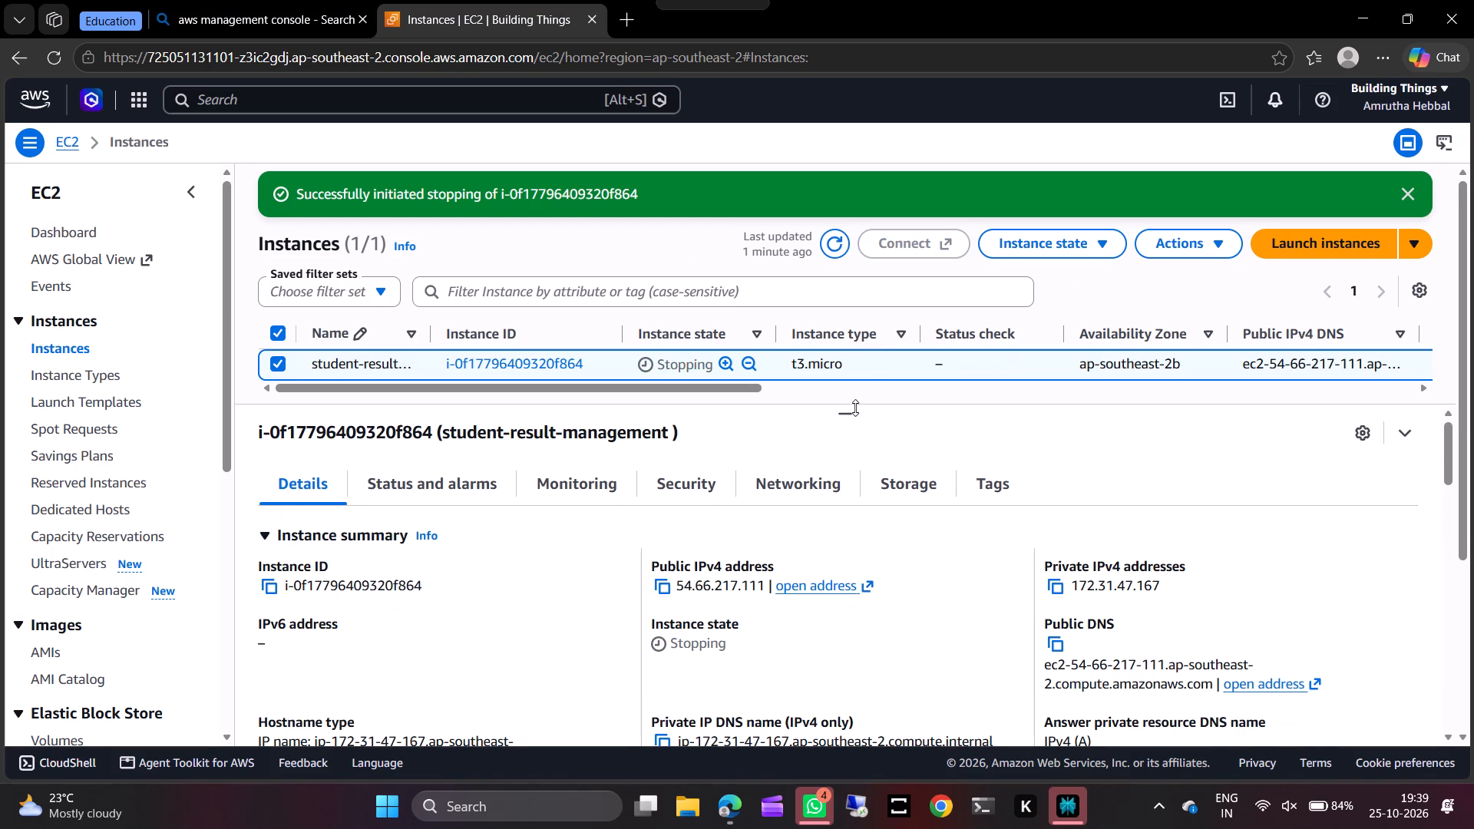
pyautogui.moveTo(855, 408); pyautogui.dragTo(855, 417)
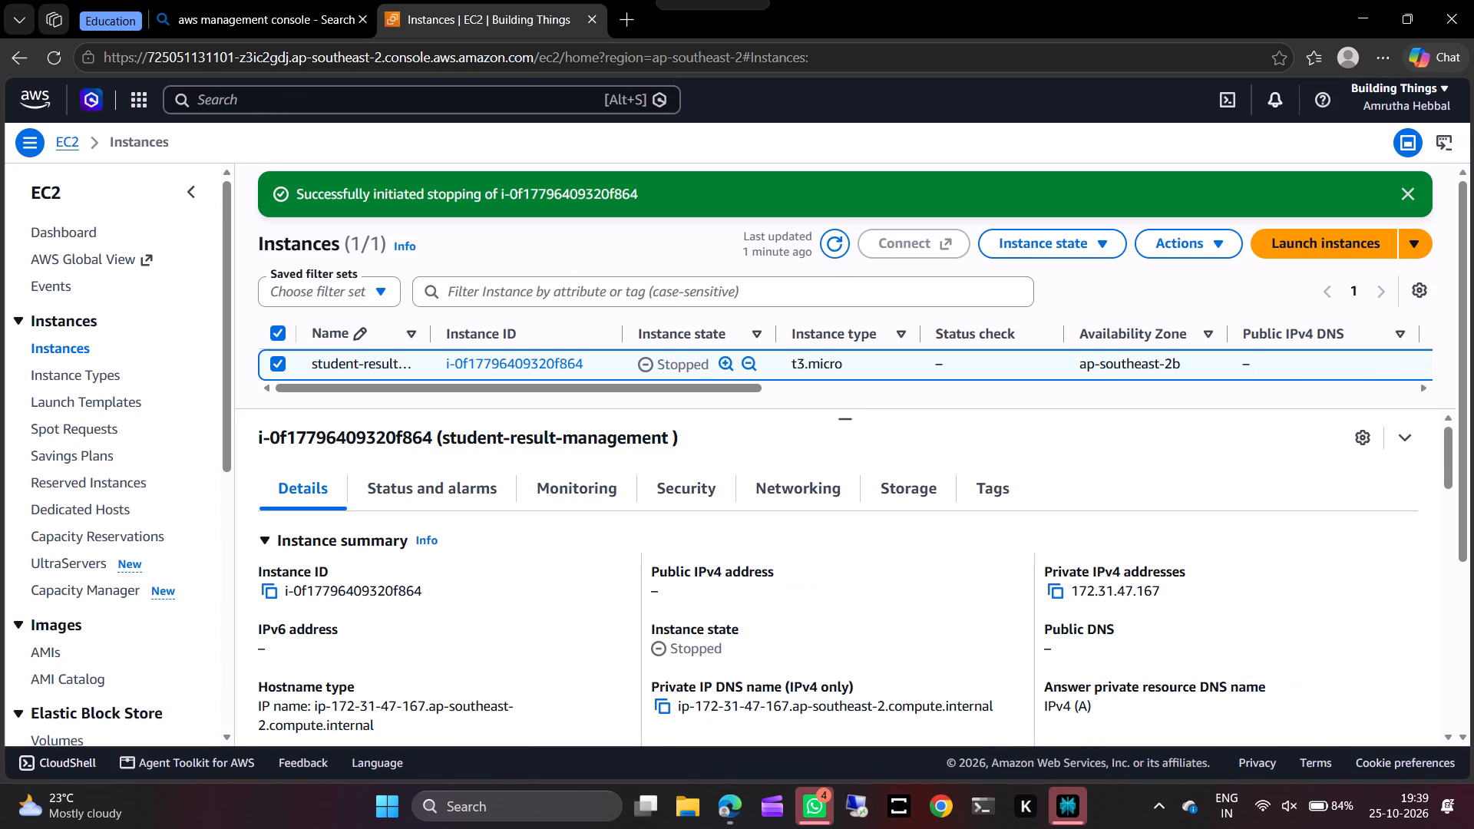
# Open the Load Balancers page of the EC2 service.
pyautogui.scroll(-2, 120, 365)
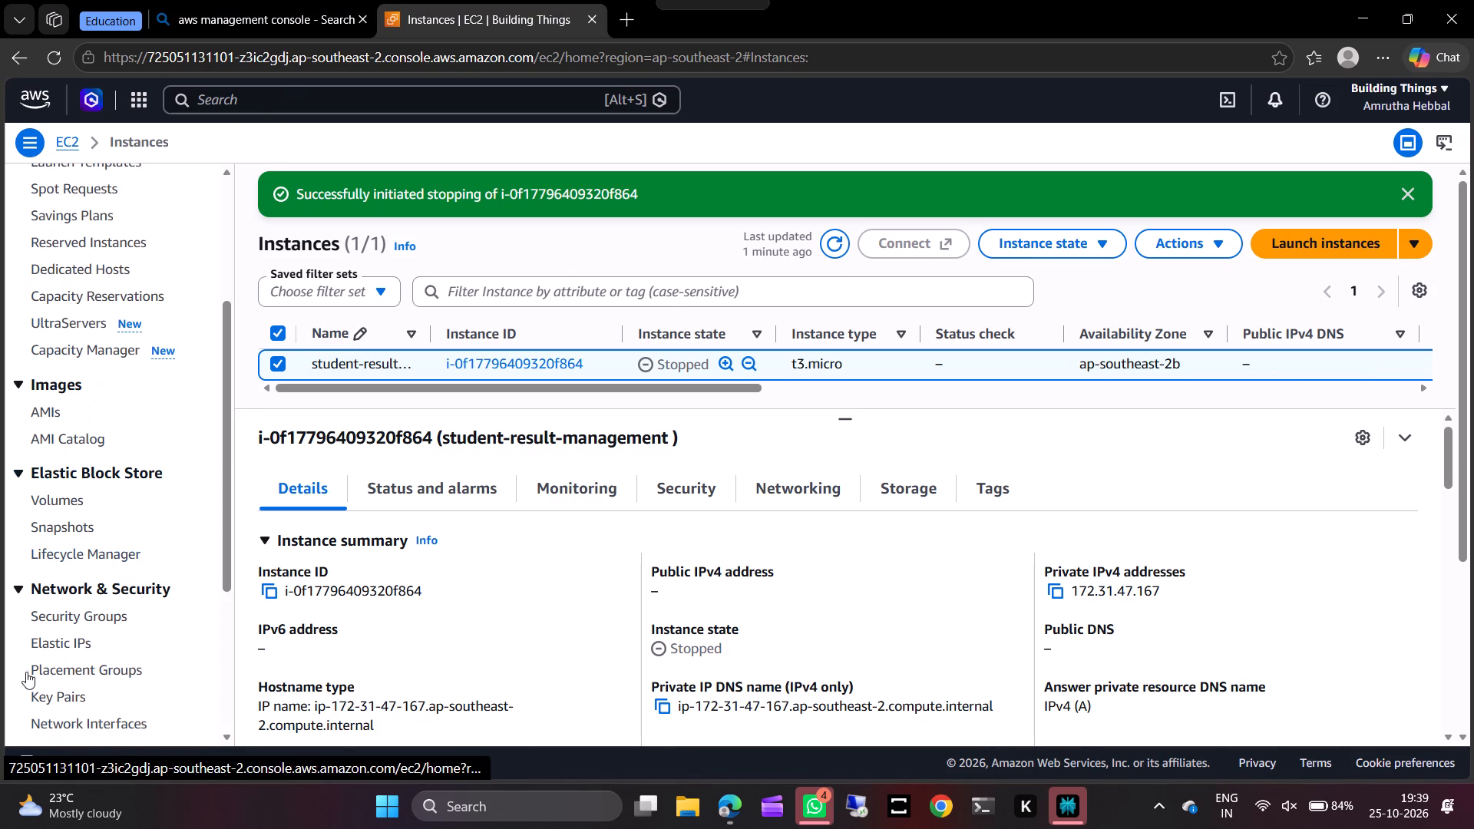
pyautogui.scroll(-1, 103, 604)
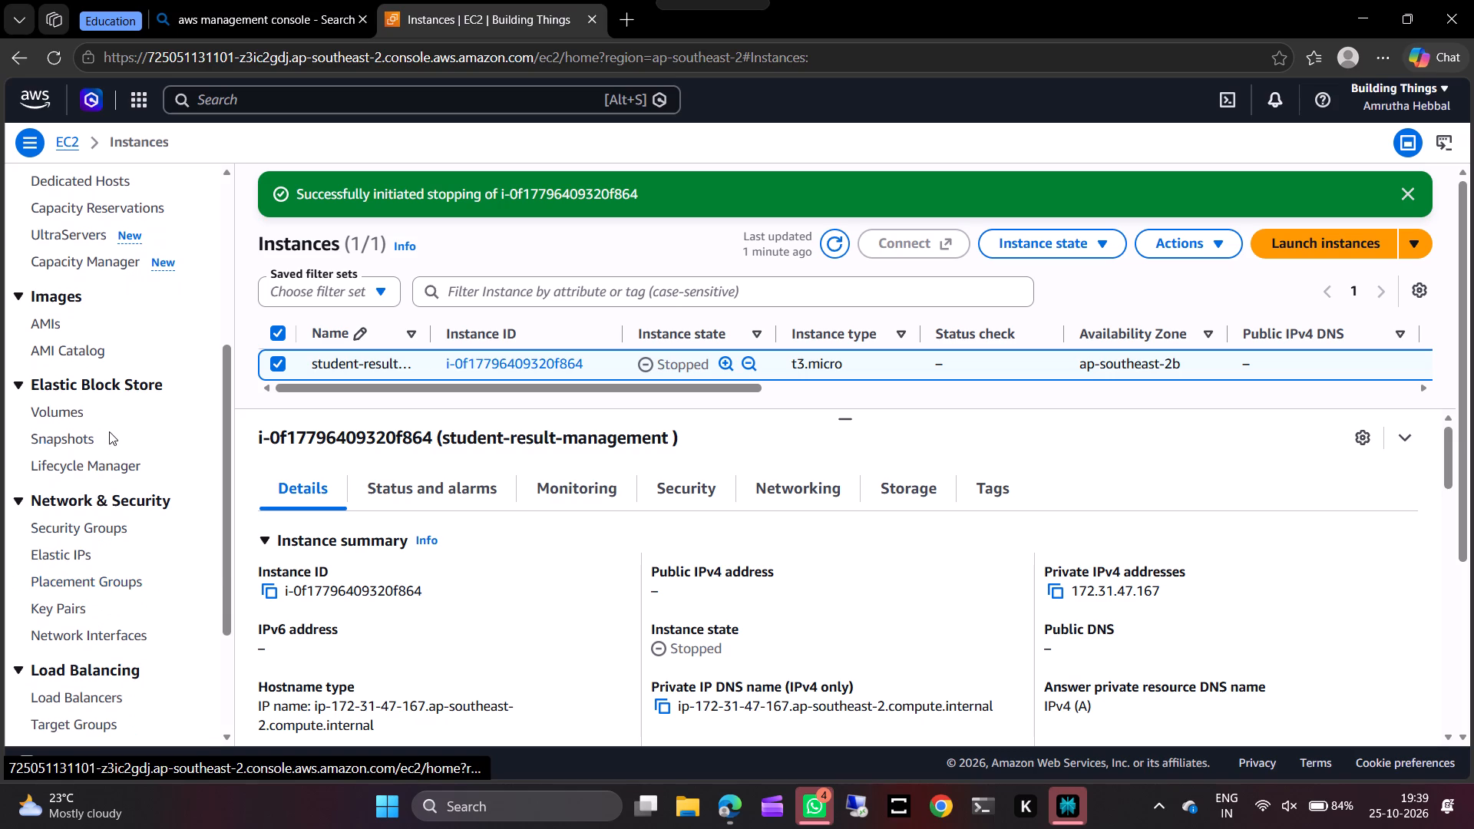
pyautogui.scroll(-1, 74, 605)
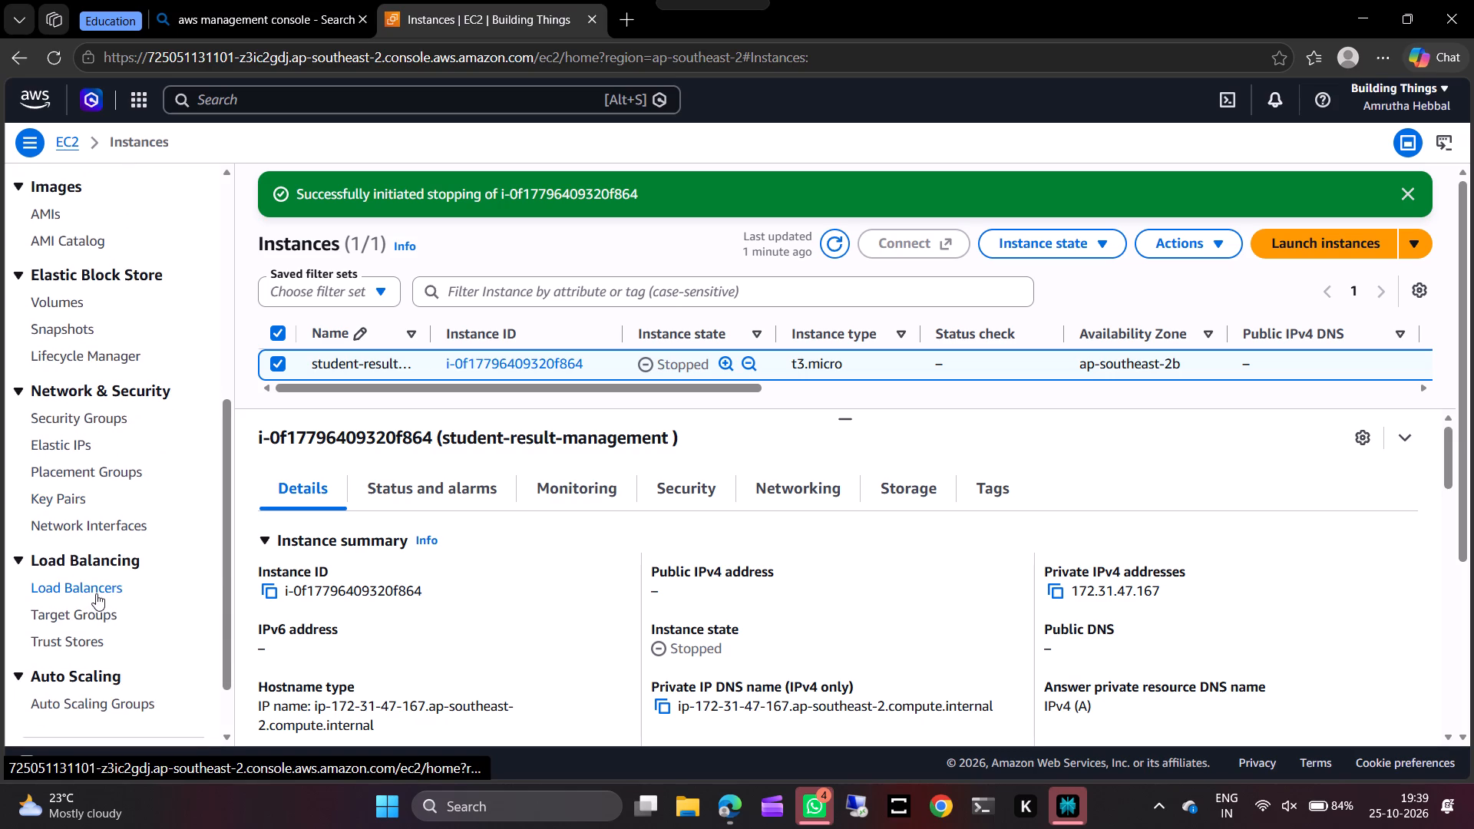
pyautogui.click(96, 593)
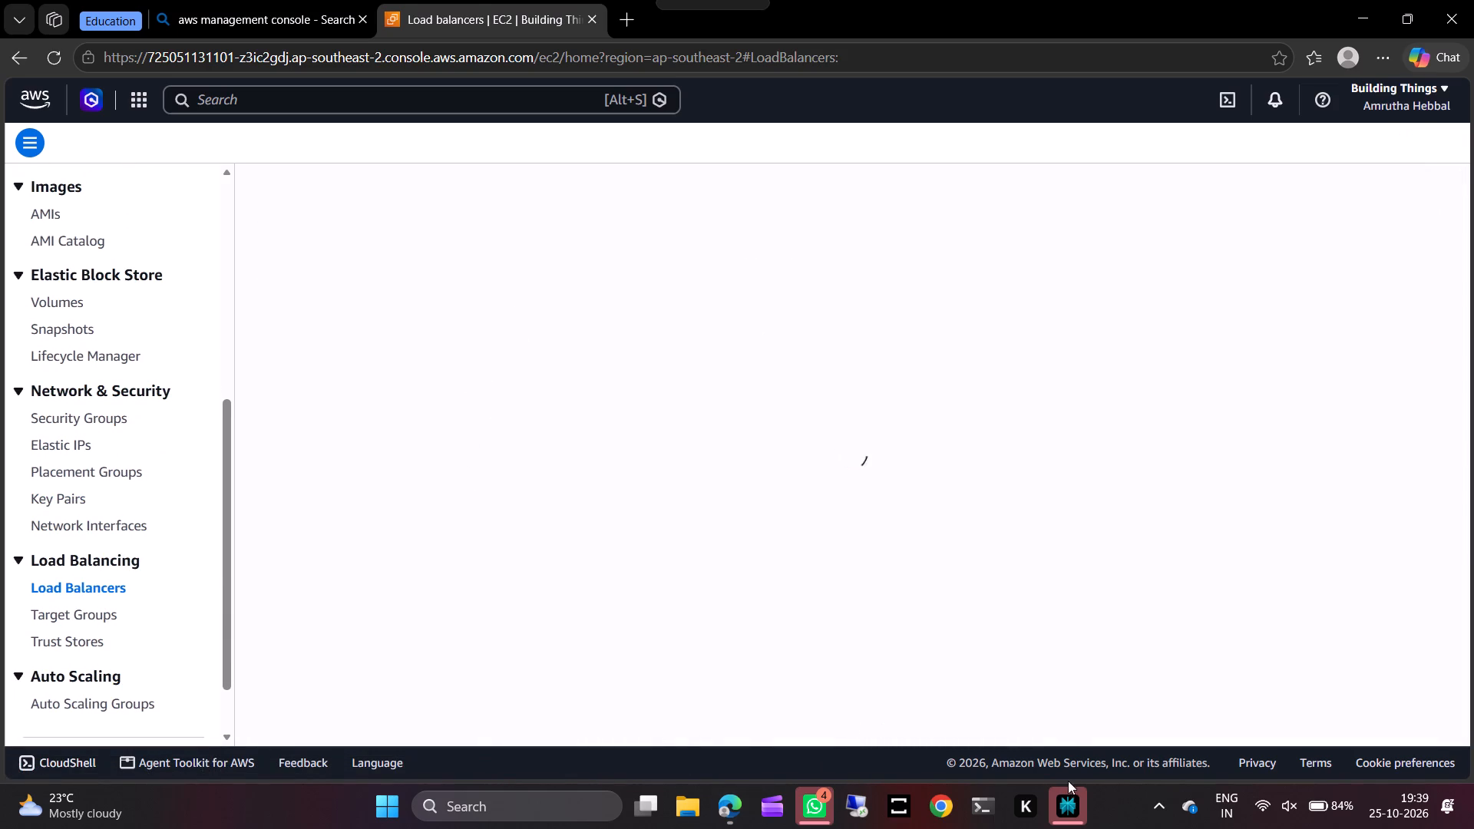
# Launch the application with the K icon.
pyautogui.click(1022, 797)
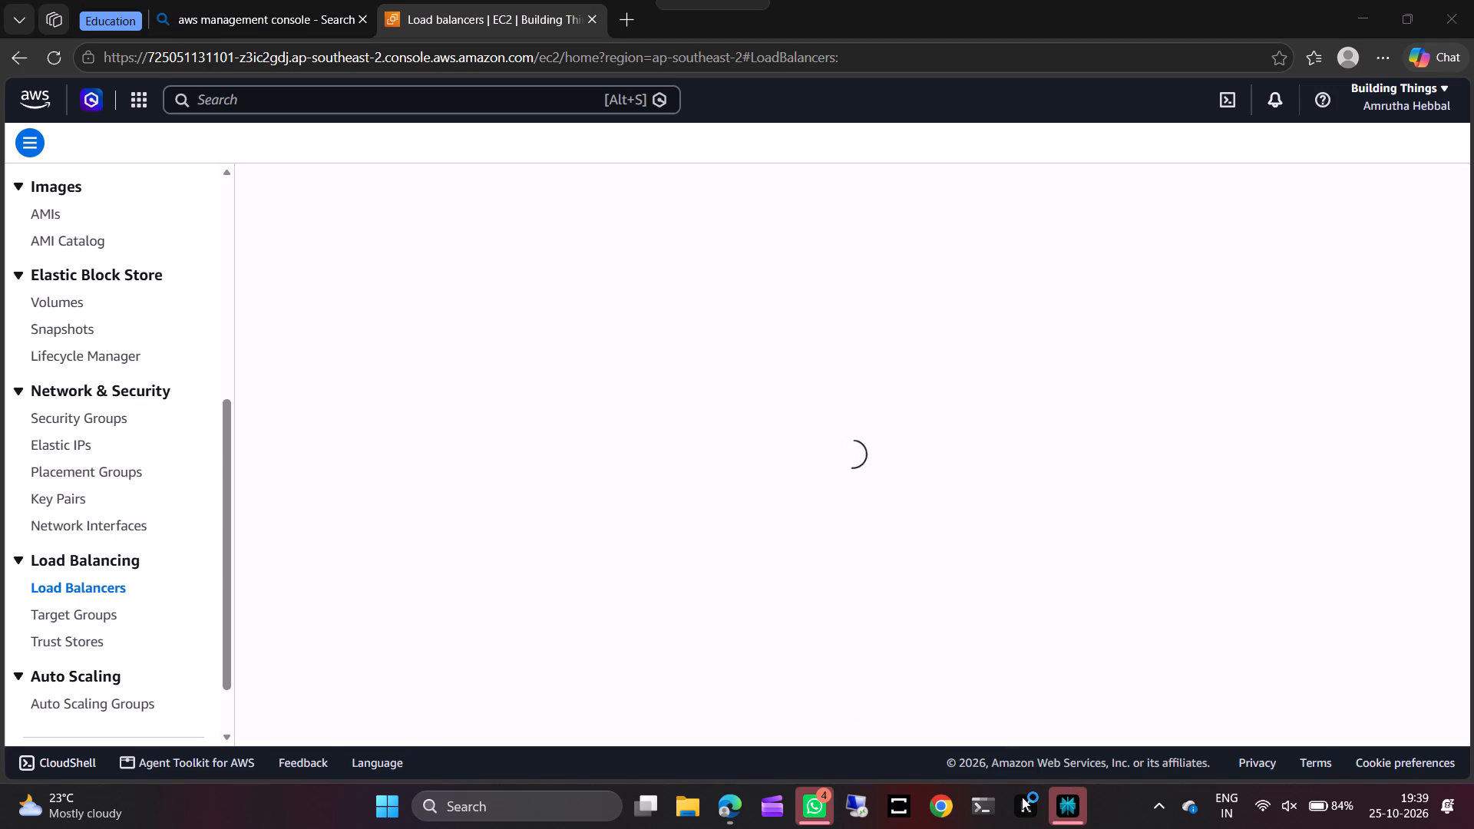
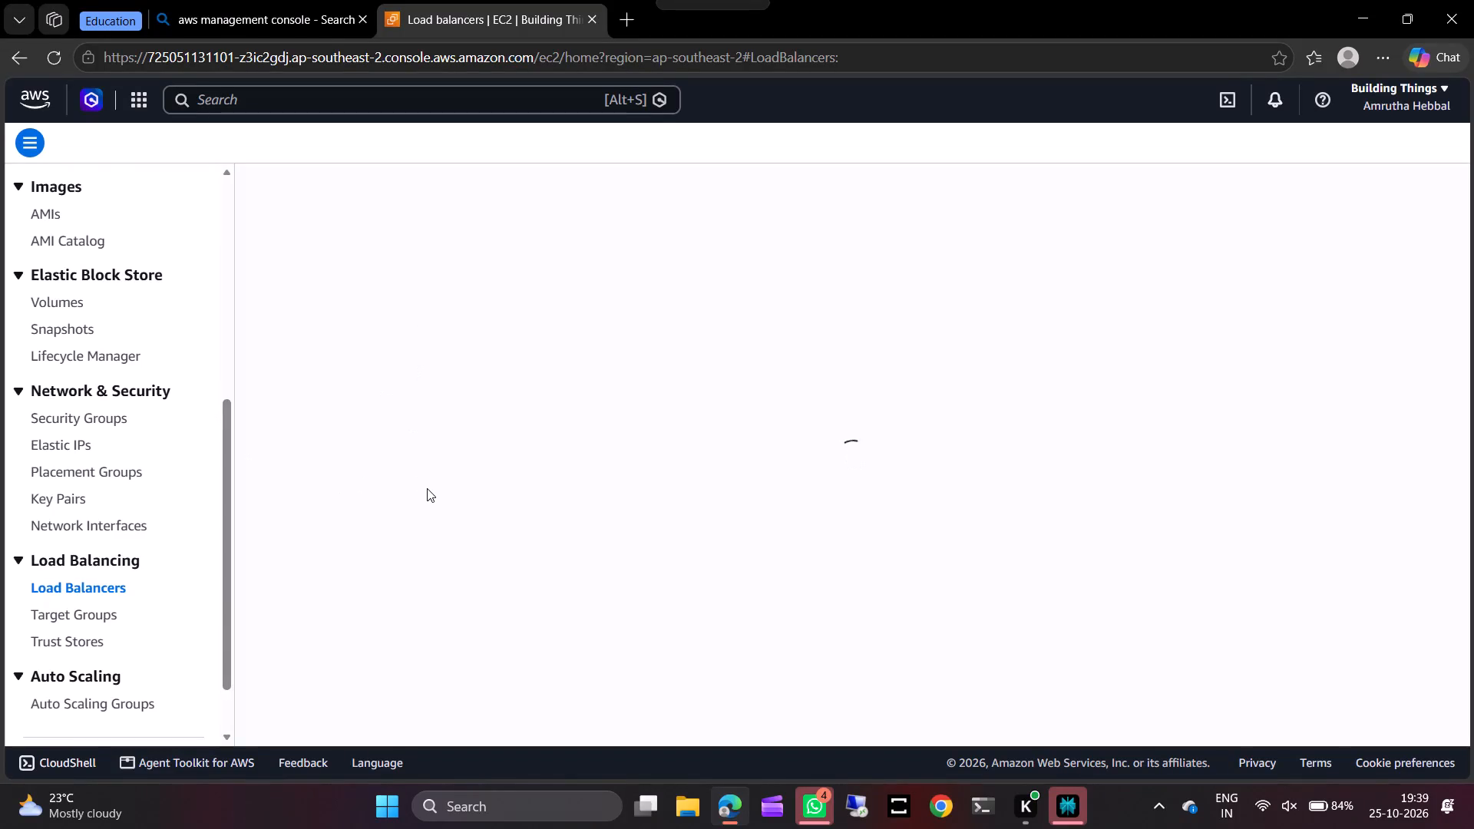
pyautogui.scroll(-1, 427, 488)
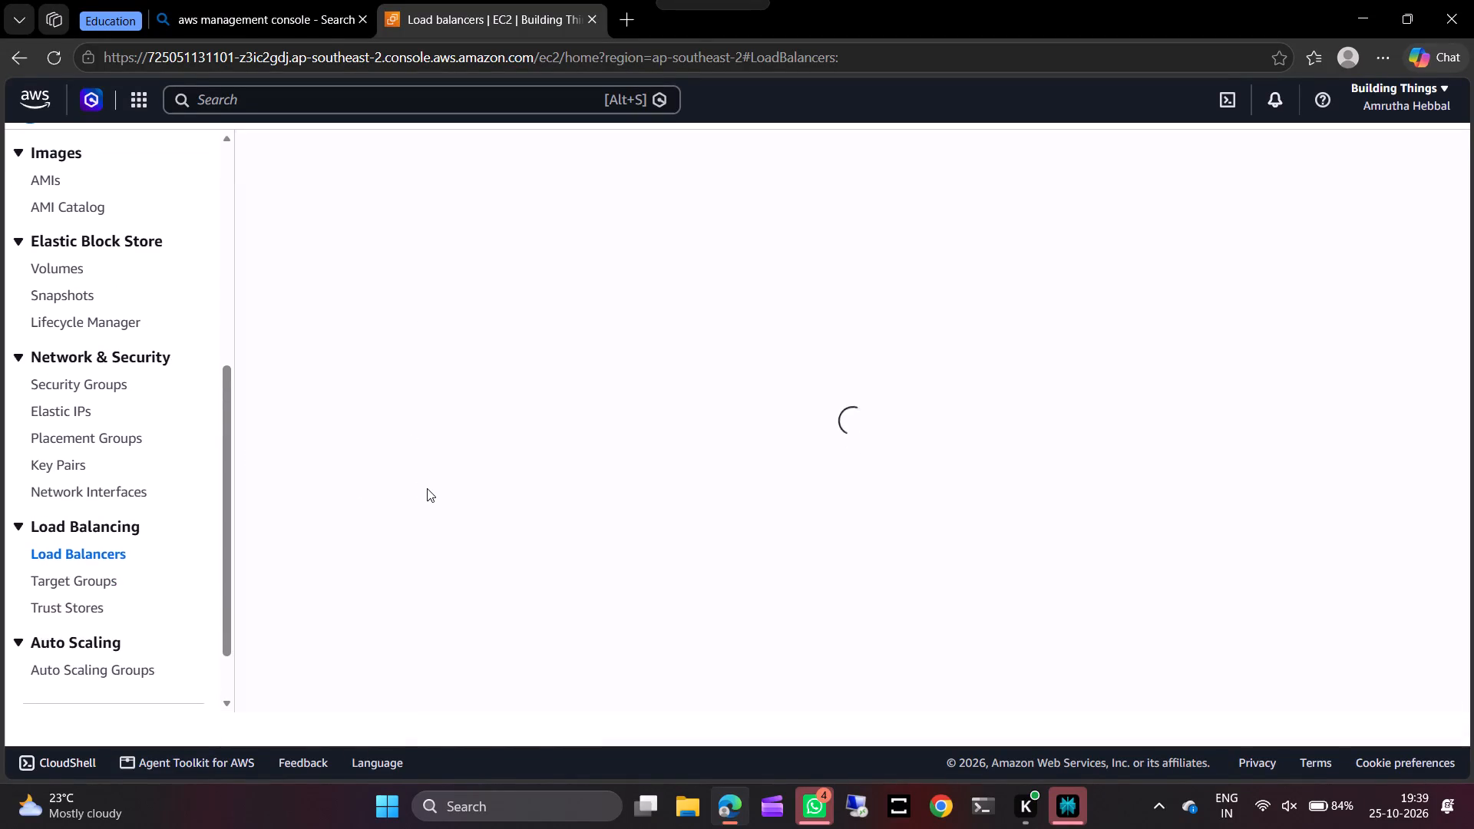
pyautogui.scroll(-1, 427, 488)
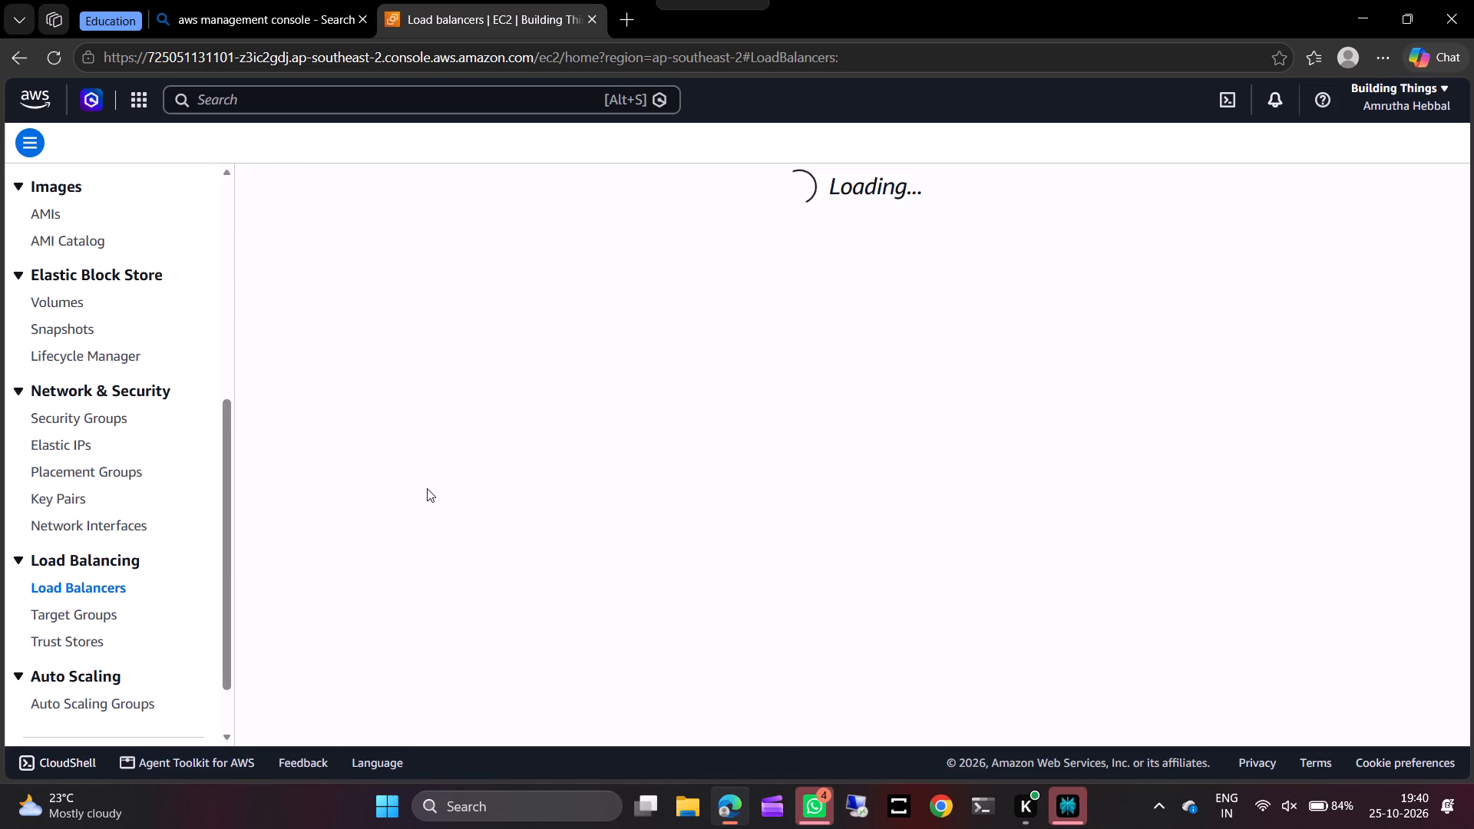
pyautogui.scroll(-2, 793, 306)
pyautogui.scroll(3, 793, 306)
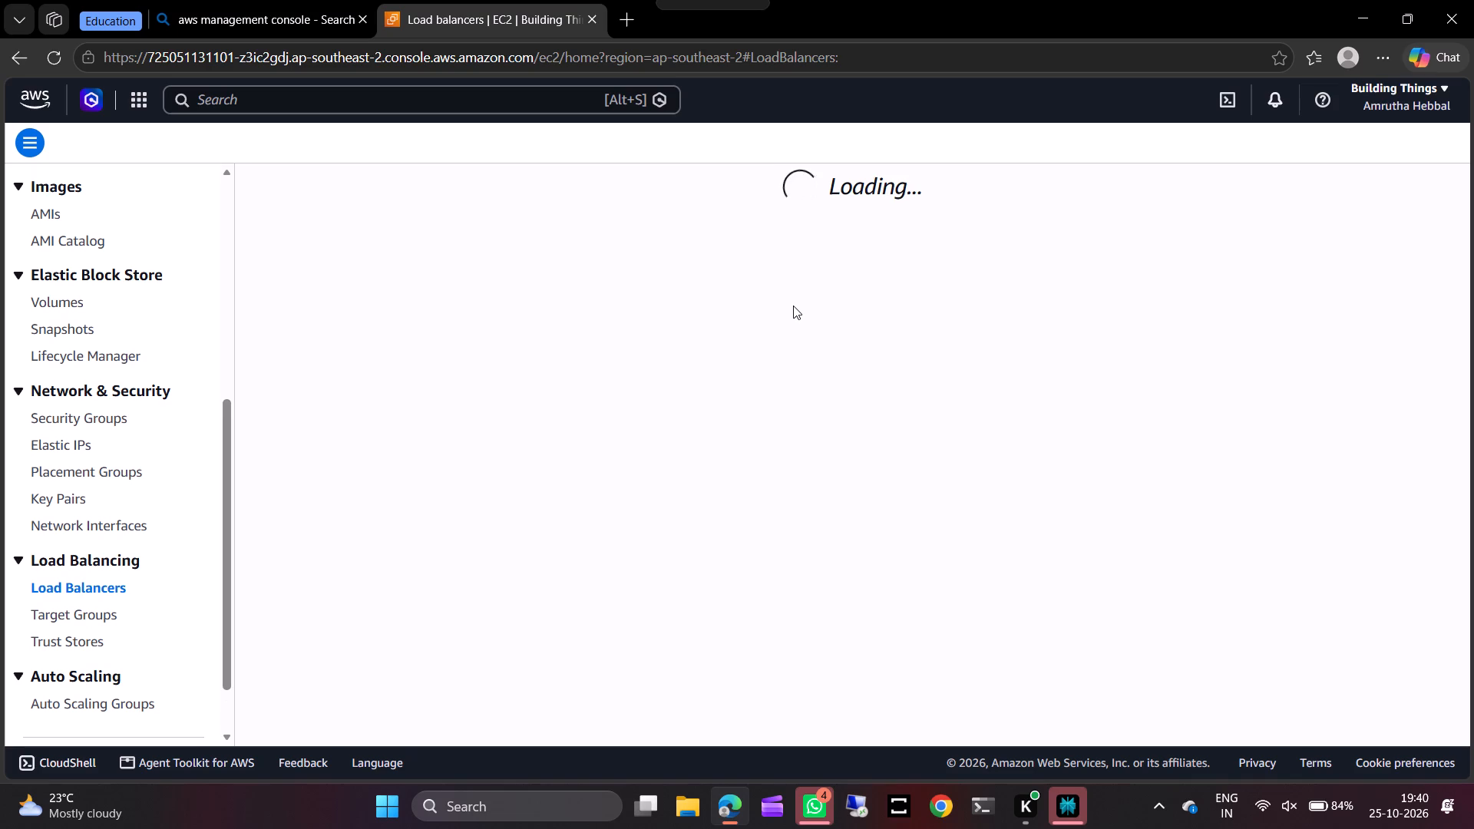
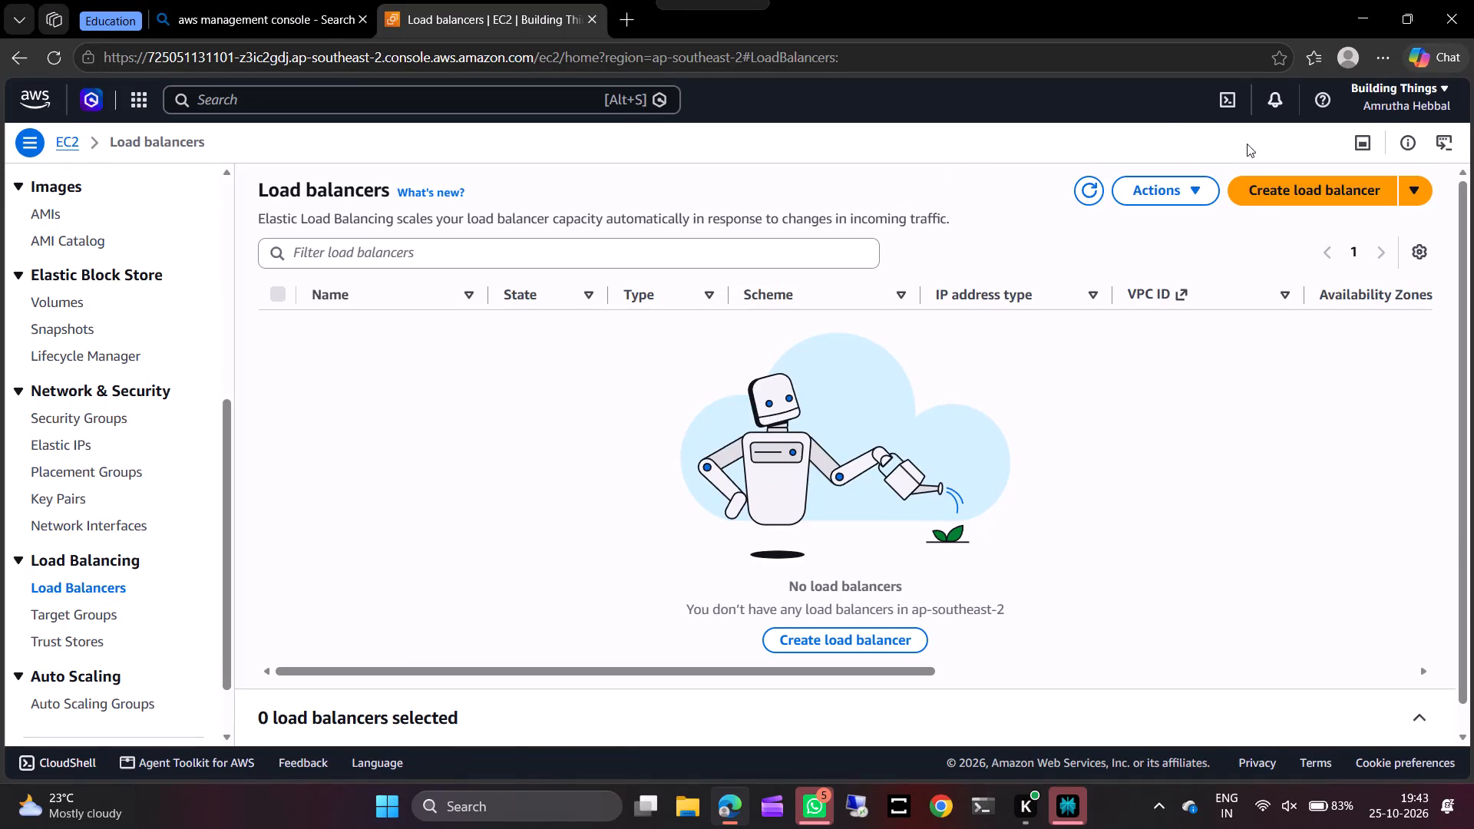
# Start creating a load balancer from the EC2 load balancers page, opening the load balancer type comparison.
pyautogui.click(1268, 186)
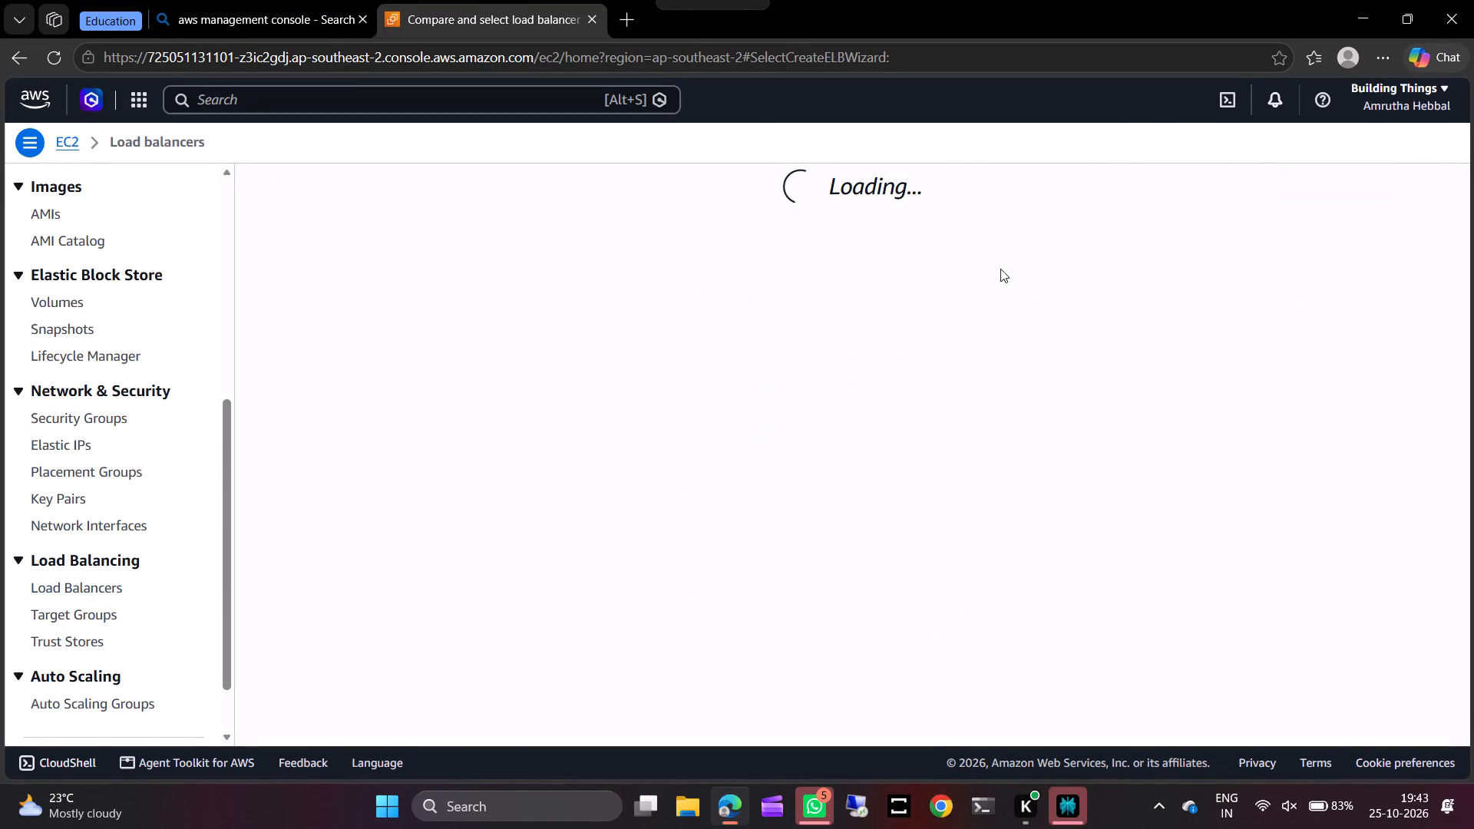
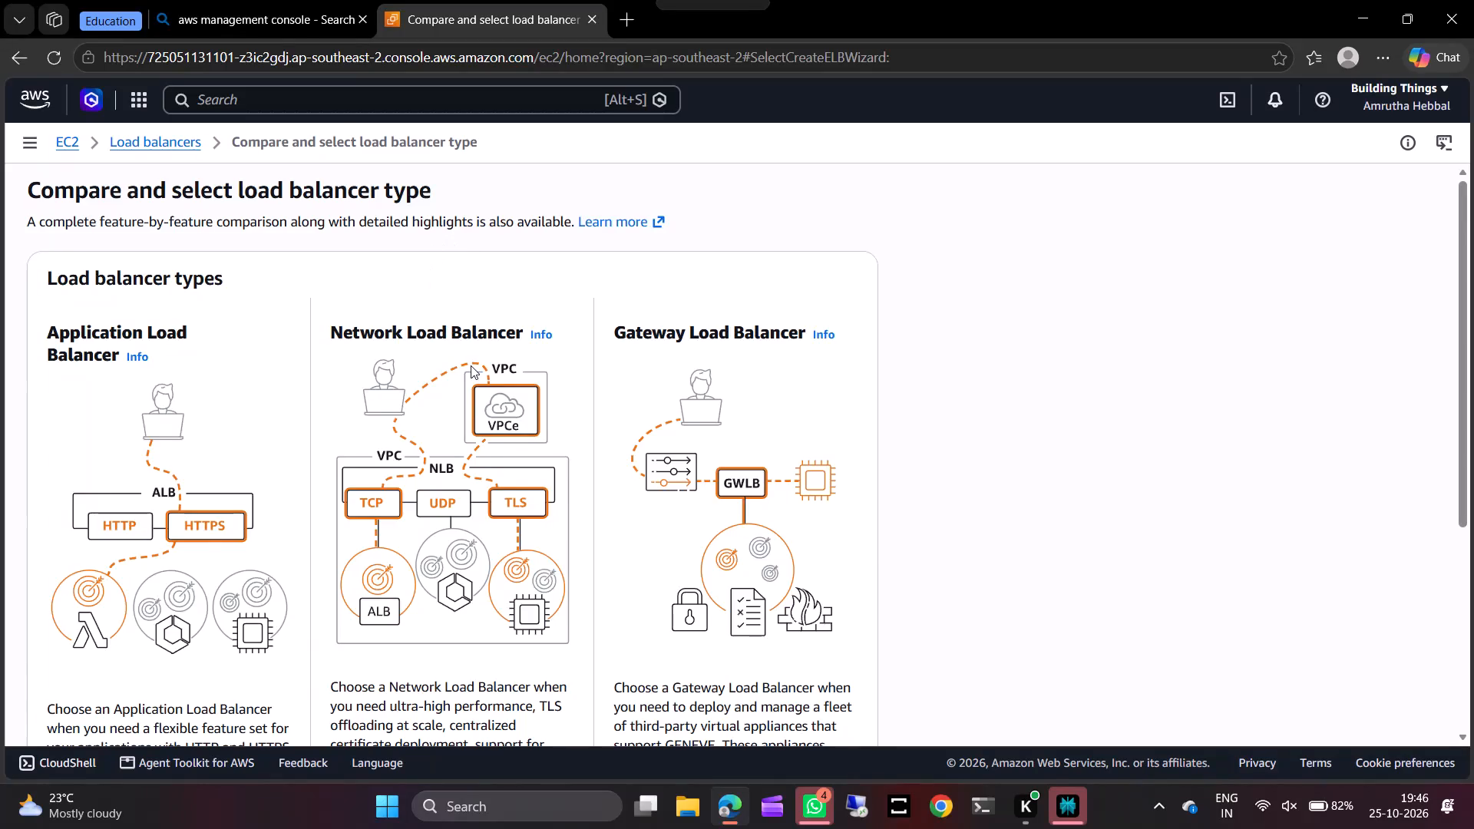
# Choose Application Load Balancer as the type to create.
pyautogui.scroll(-4, 471, 365)
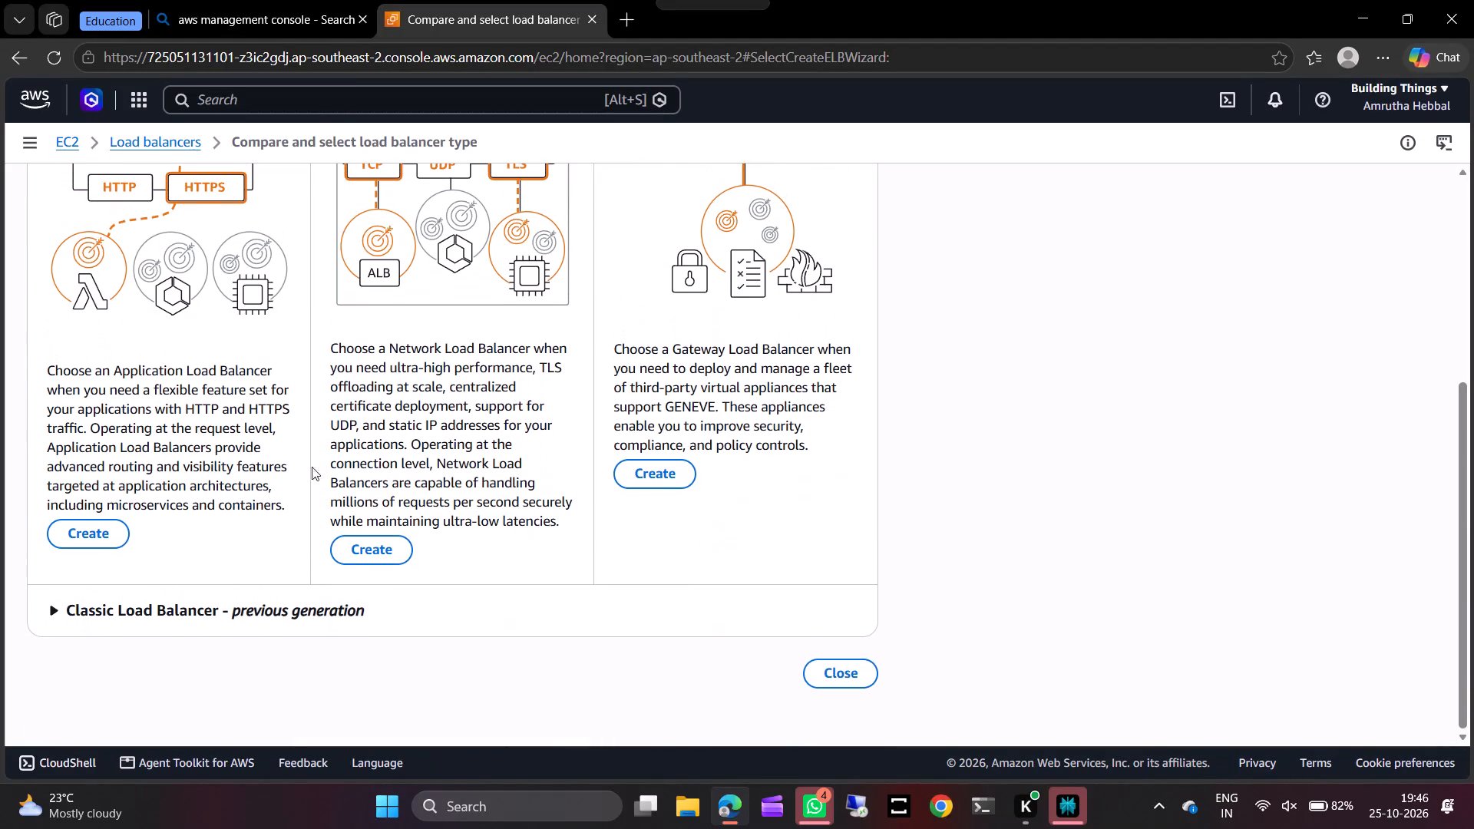
pyautogui.click(99, 530)
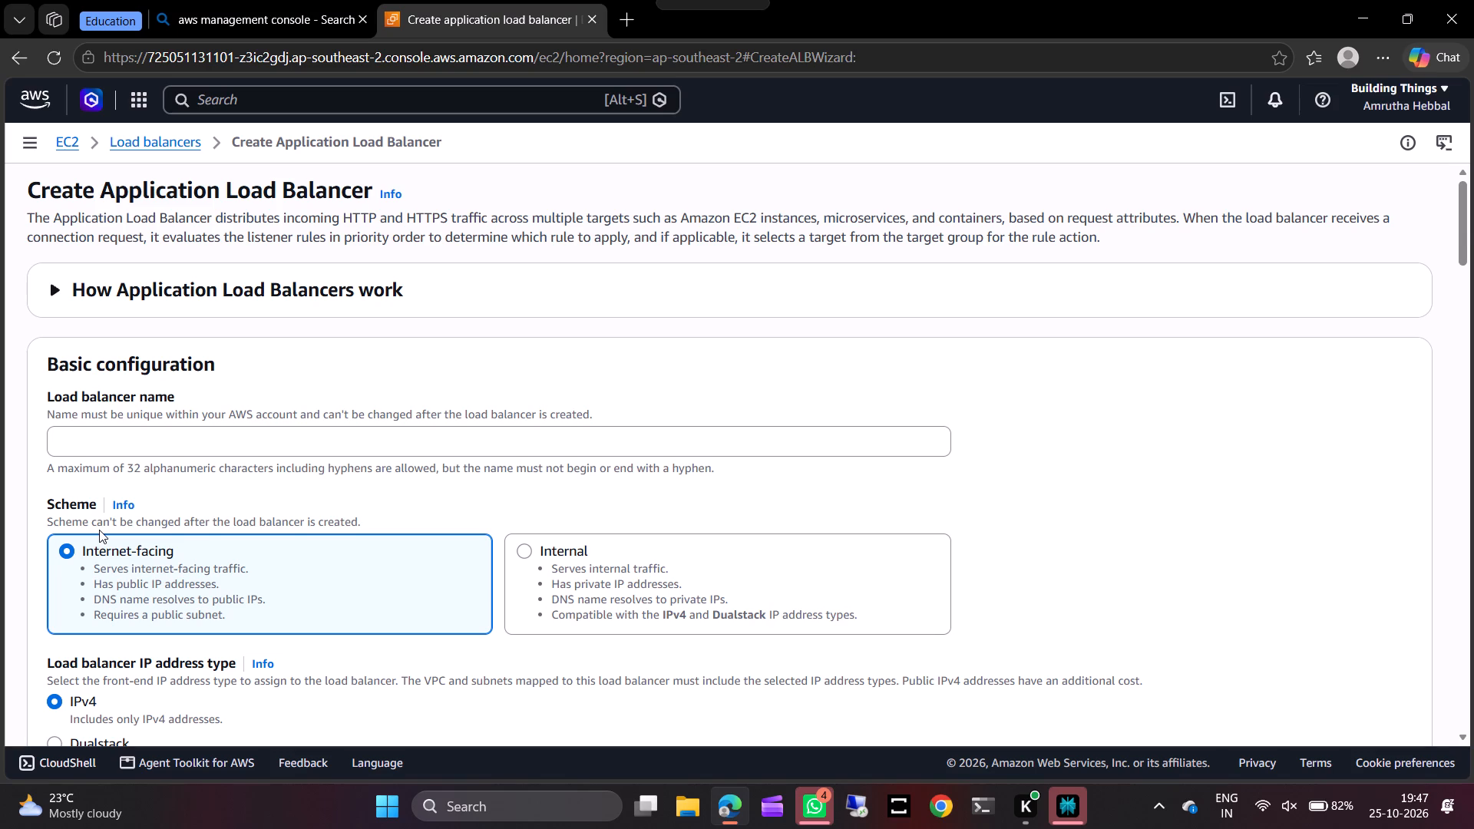
# Name the load balancer ALB_1 in the basic configuration.
pyautogui.click(144, 450)
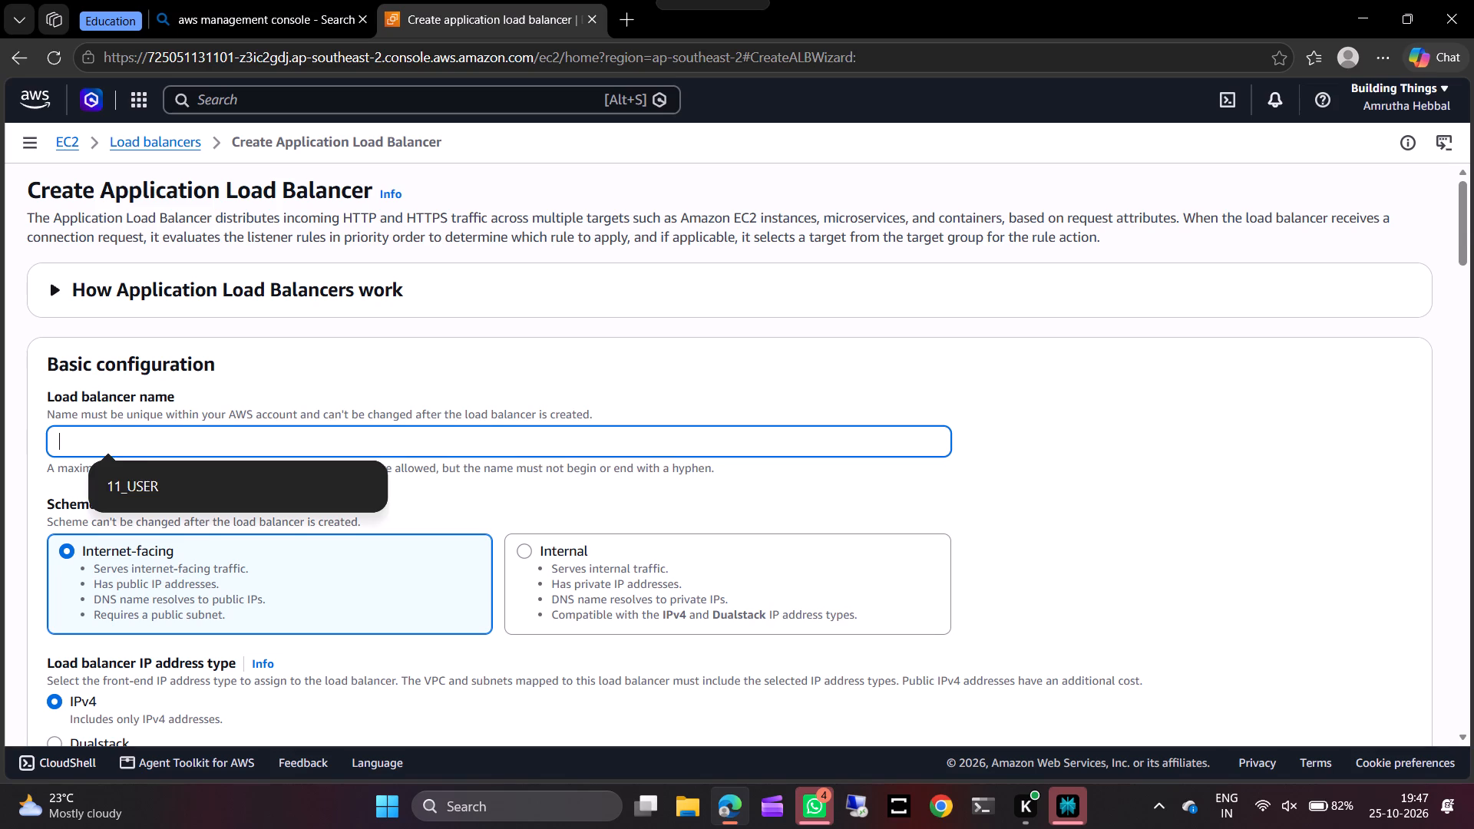
pyautogui.click(181, 434)
pyautogui.moveTo(191, 434); pyautogui.dragTo(378, 452)
pyautogui.hotkey('shift', 'a')
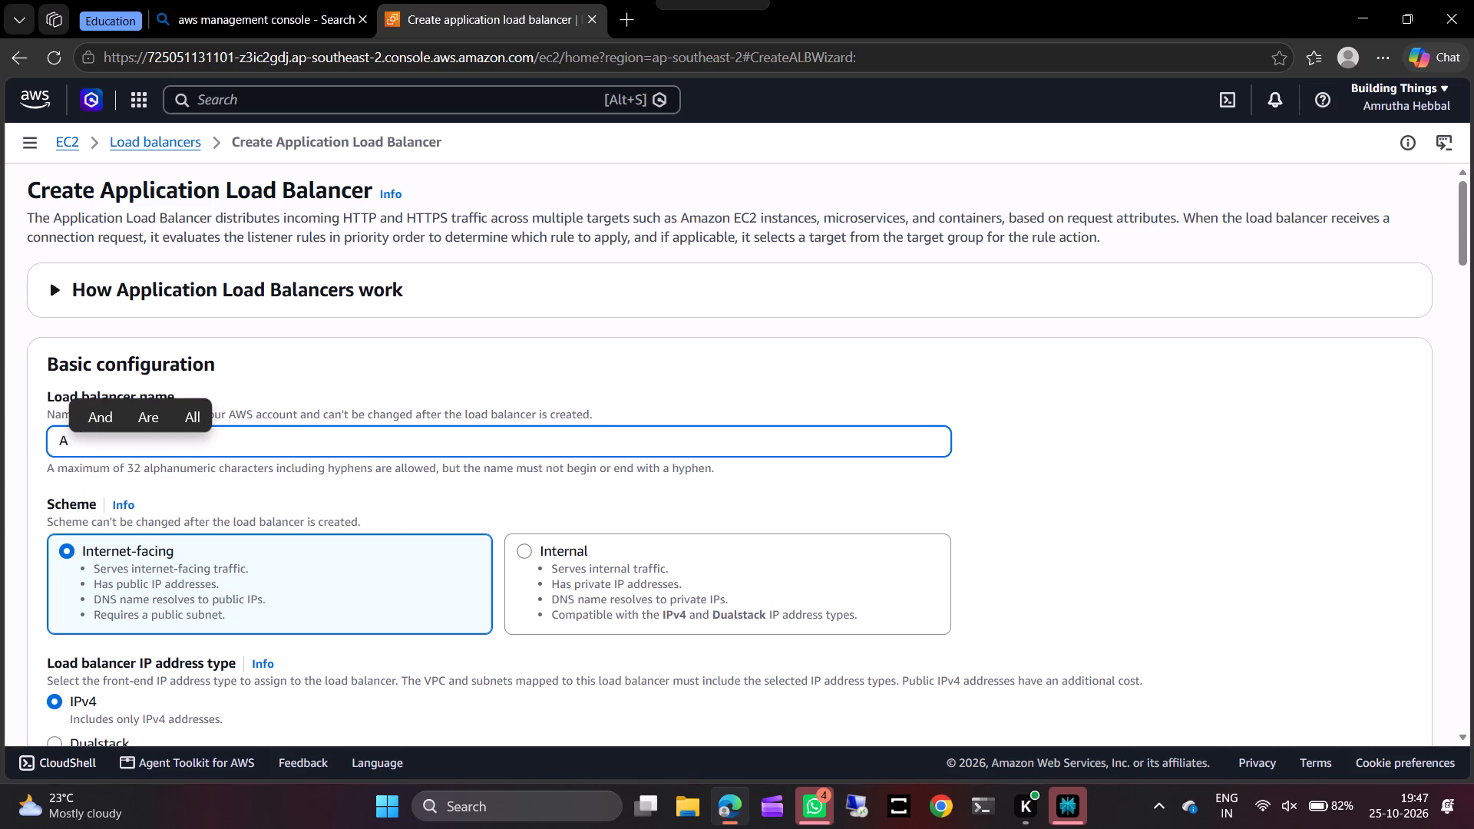
pyautogui.hotkey('shift', 'l')
pyautogui.hotkey('shift', 'b')
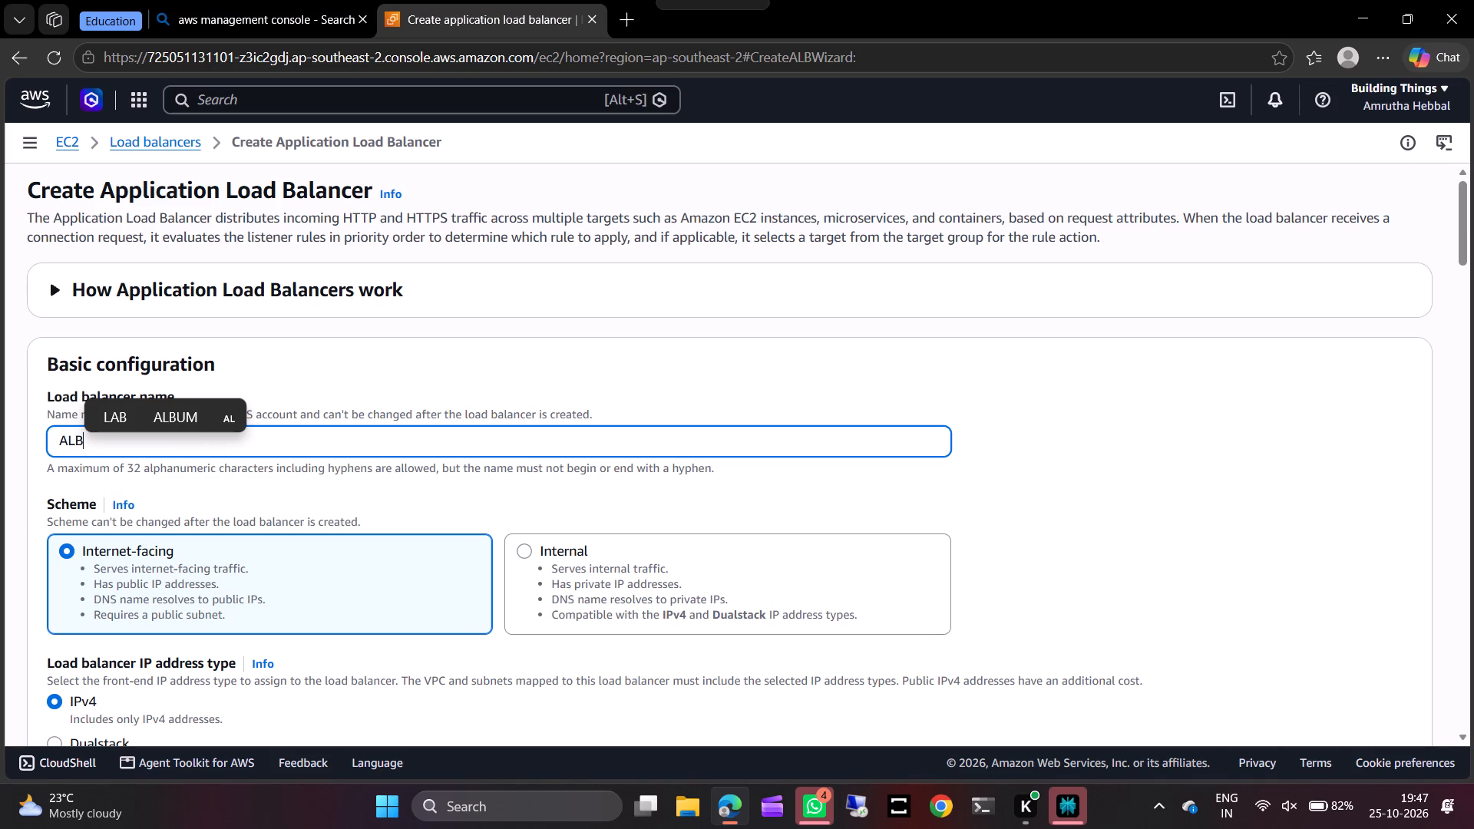
pyautogui.write('_1')
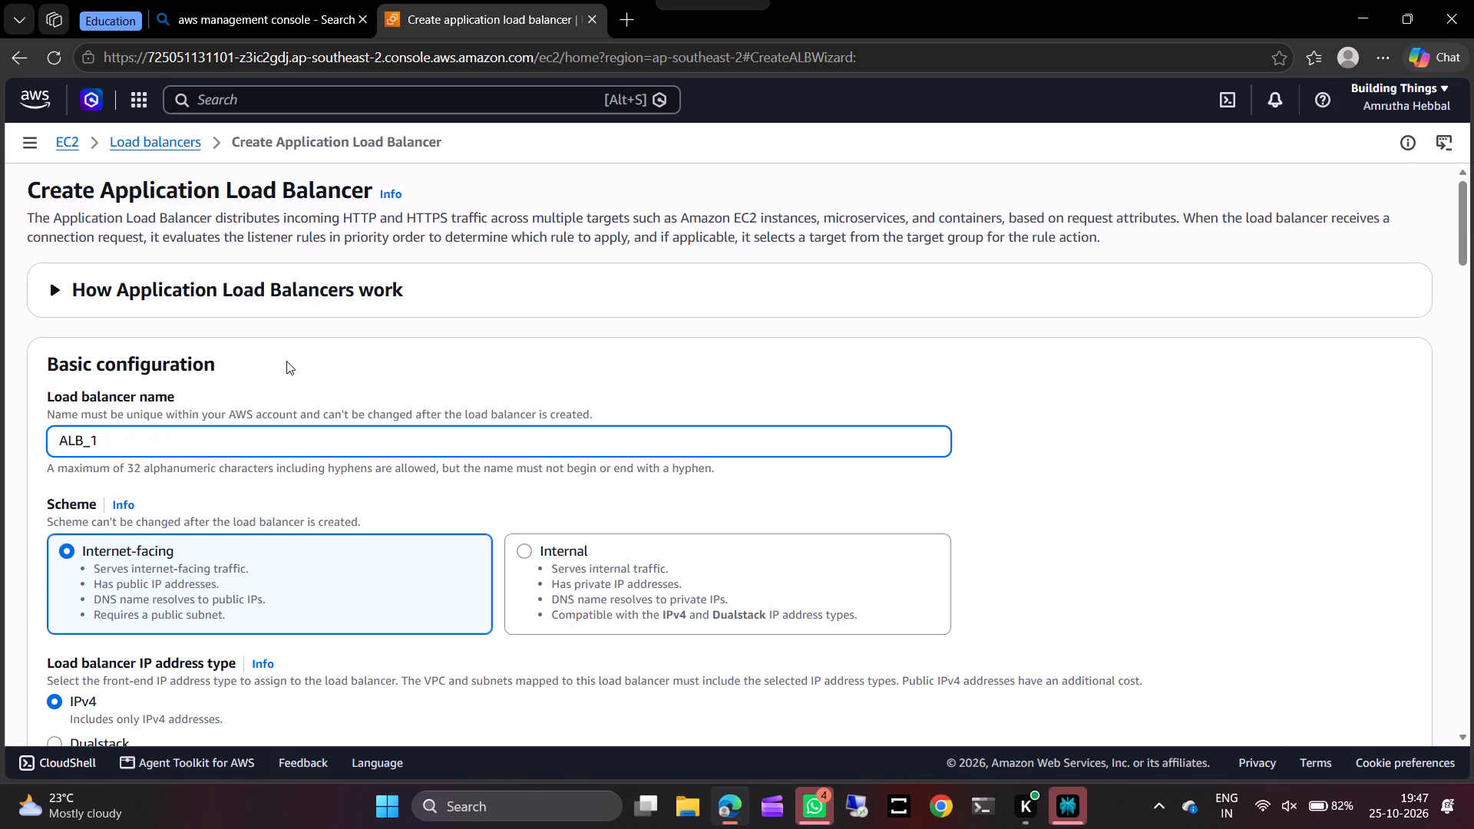
# Enable the ap-southeast-2a and ap-southeast-2b Availability Zones in the load balancer's network mapping.
pyautogui.scroll(-2, 251, 460)
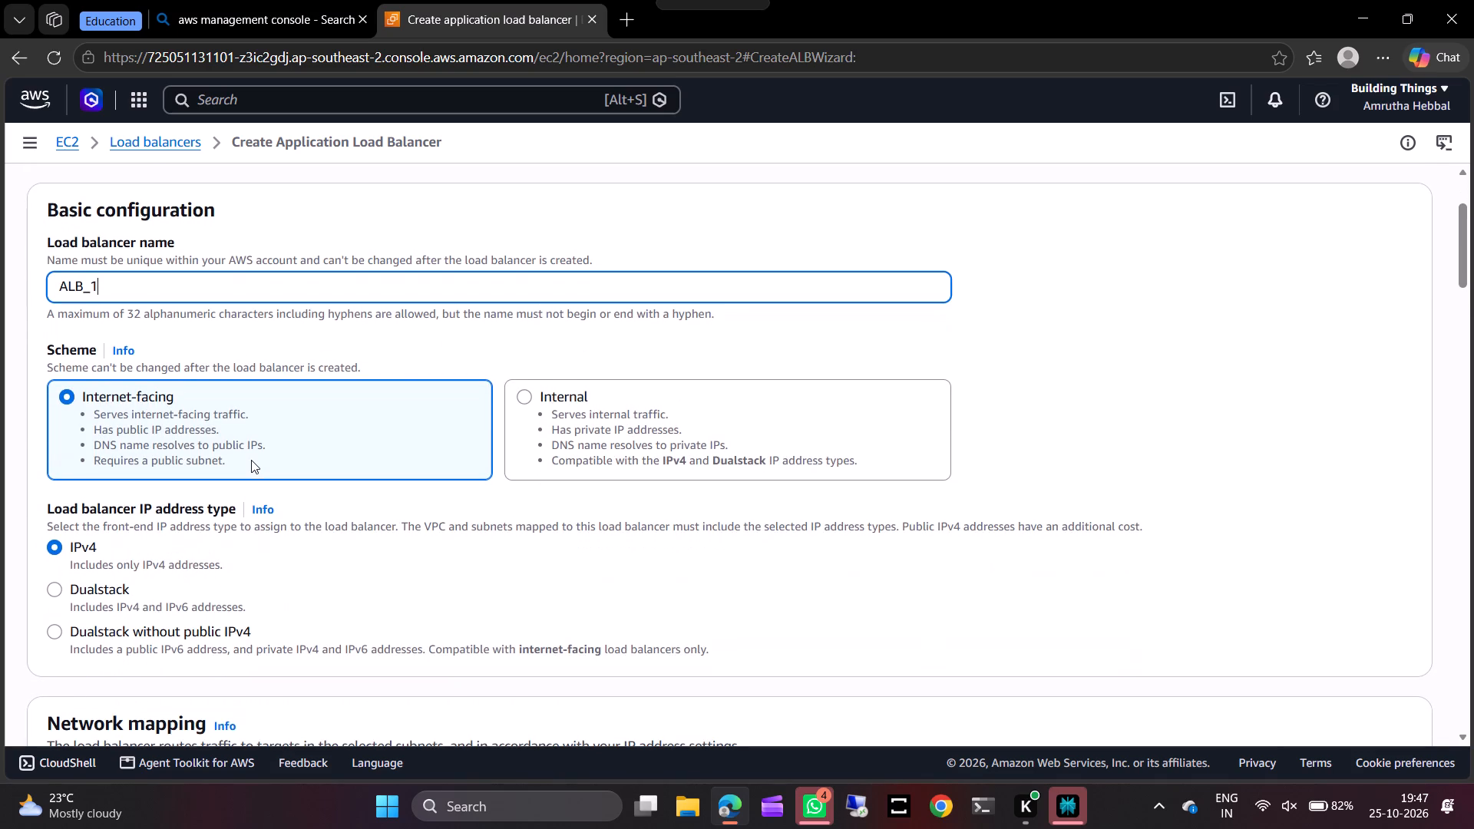
pyautogui.scroll(-2, 275, 435)
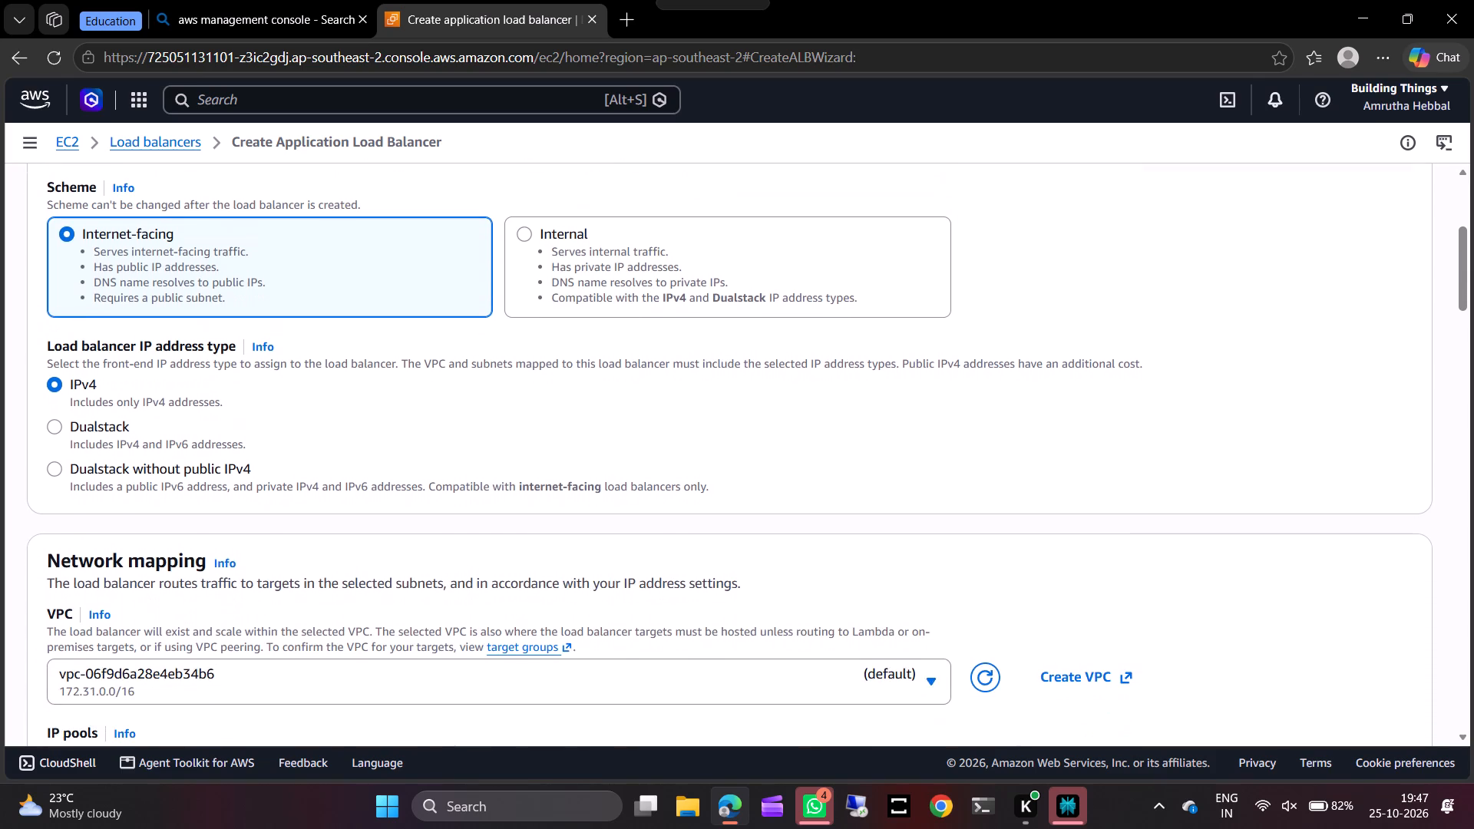
pyautogui.scroll(-1, 275, 435)
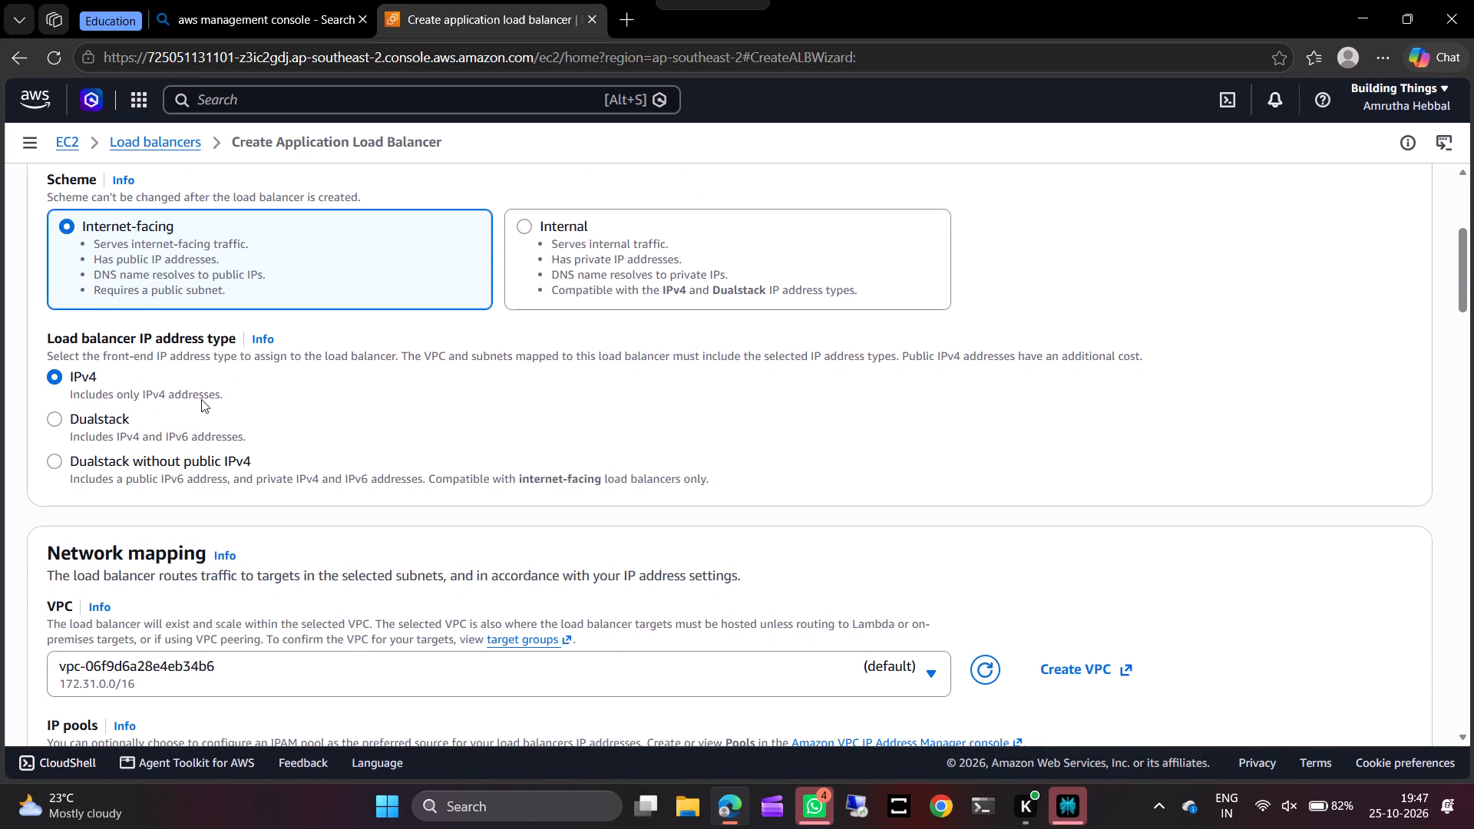
pyautogui.scroll(-2, 201, 399)
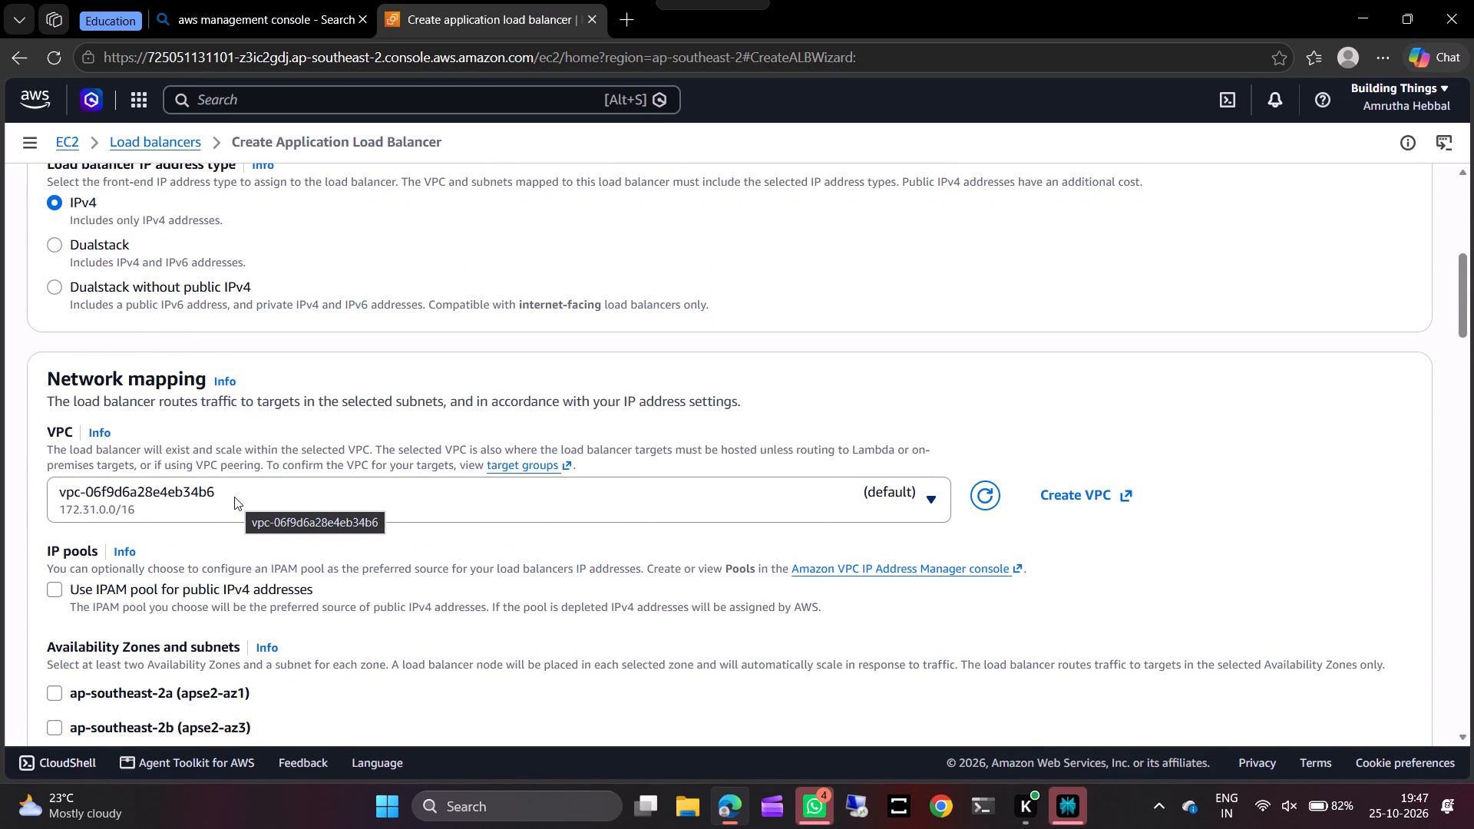
pyautogui.scroll(-2, 234, 497)
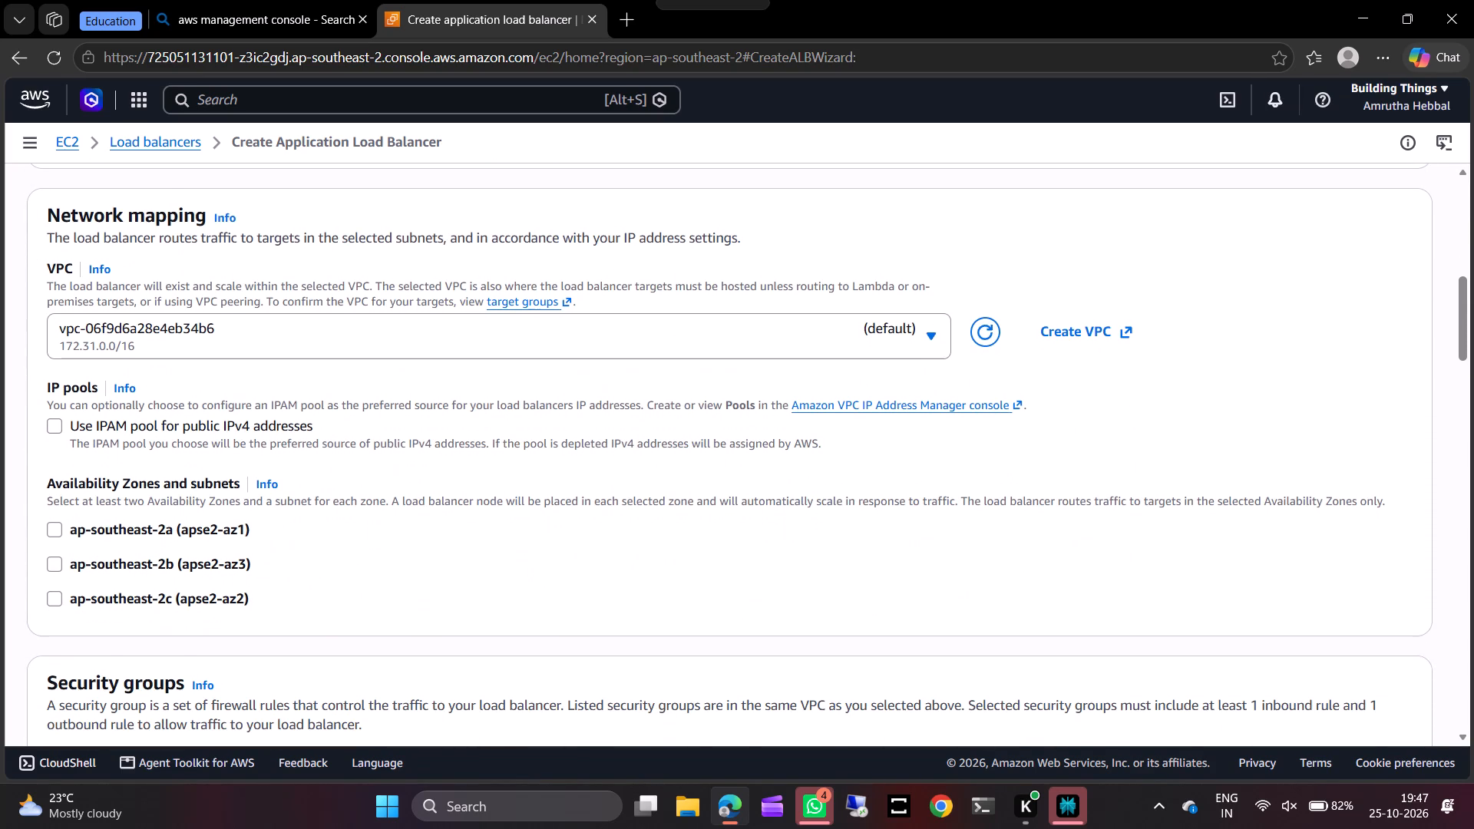
pyautogui.click(51, 533)
pyautogui.scroll(-1, 114, 590)
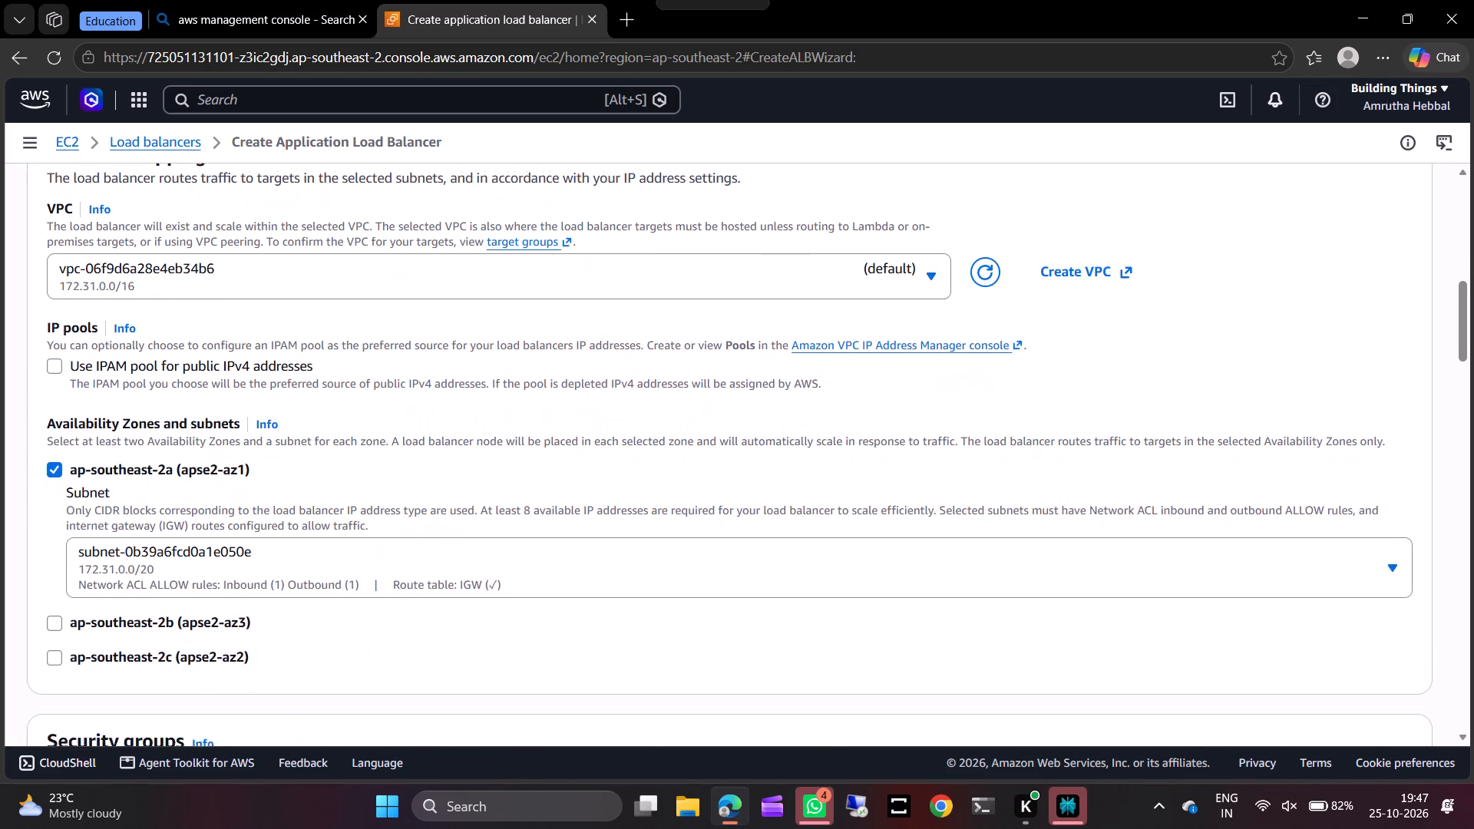
pyautogui.scroll(-1, 114, 590)
pyautogui.click(62, 431)
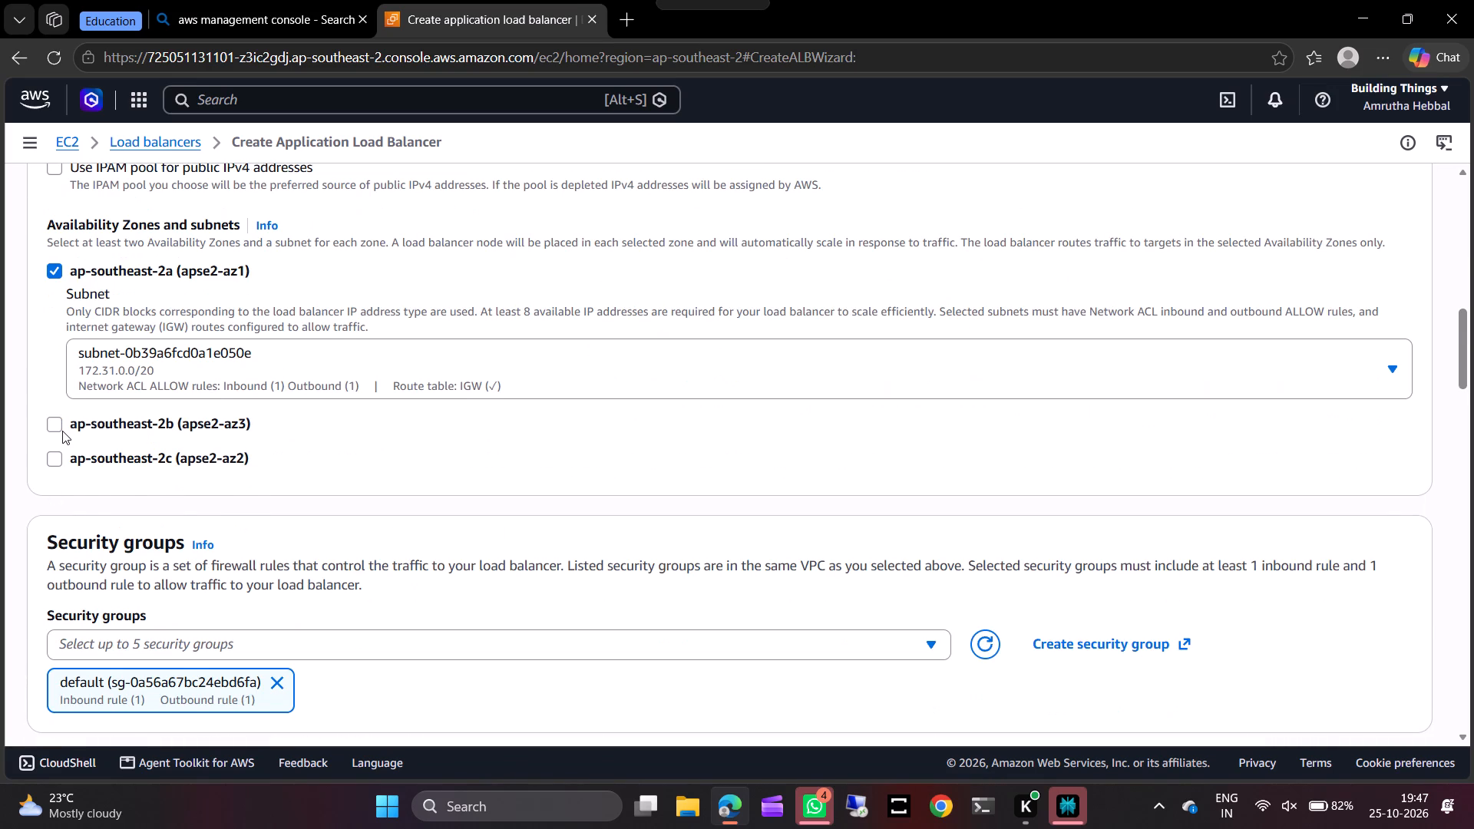
# Check which target groups are available for the HTTP:80 listener's forward action.
pyautogui.scroll(-3, 142, 488)
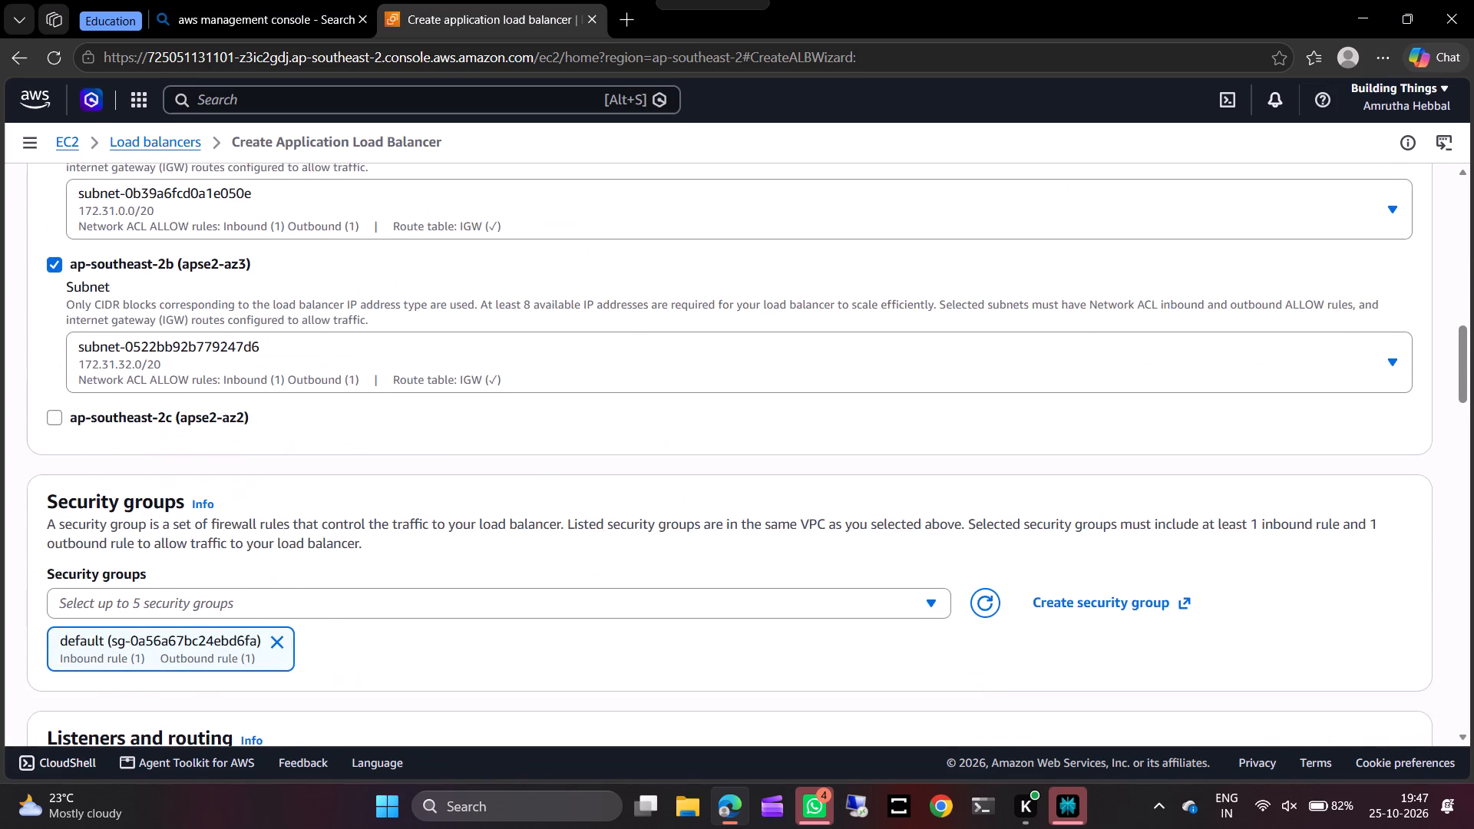
pyautogui.scroll(-1, 142, 488)
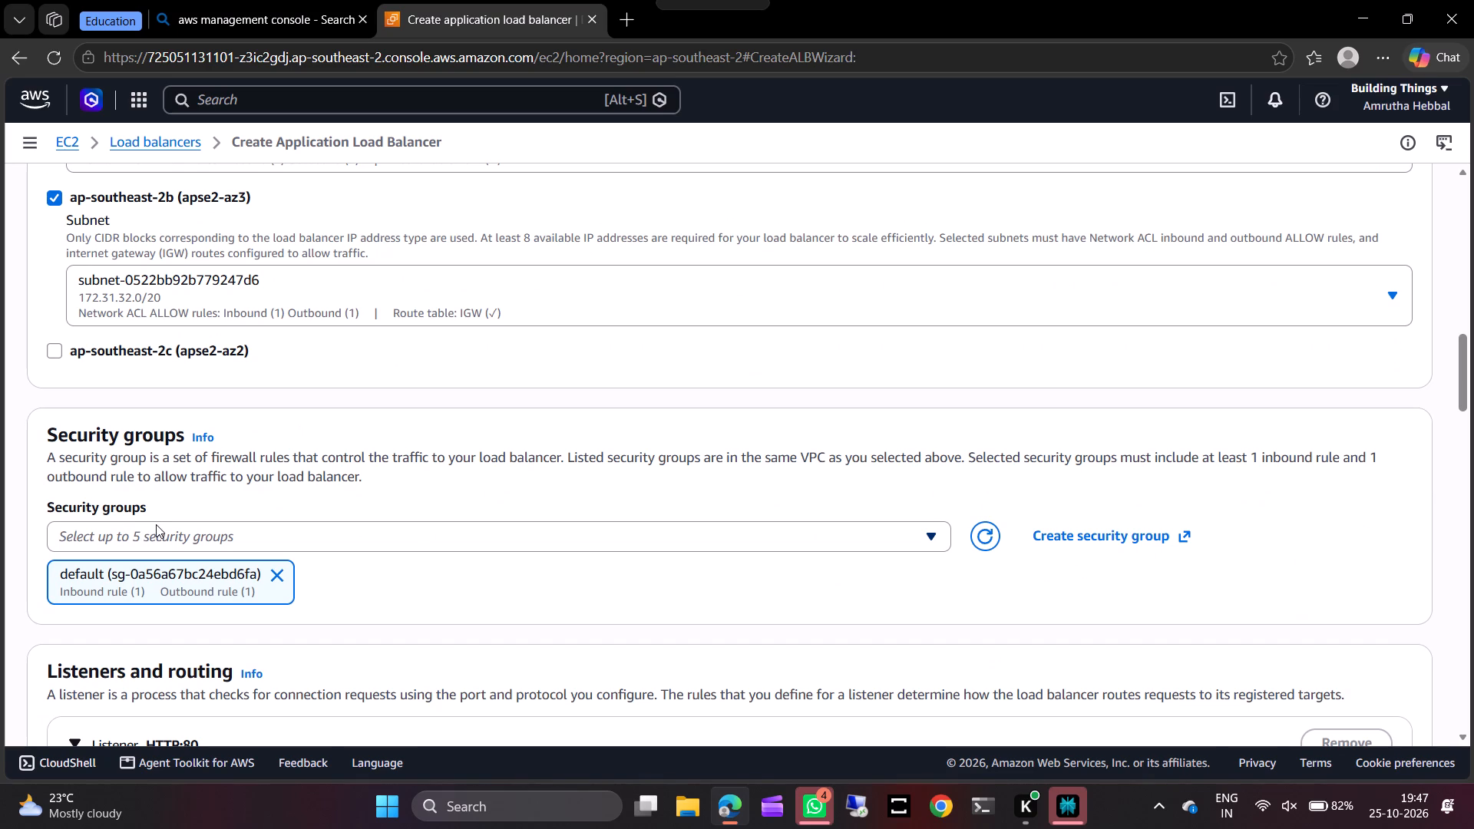
pyautogui.scroll(-3, 262, 490)
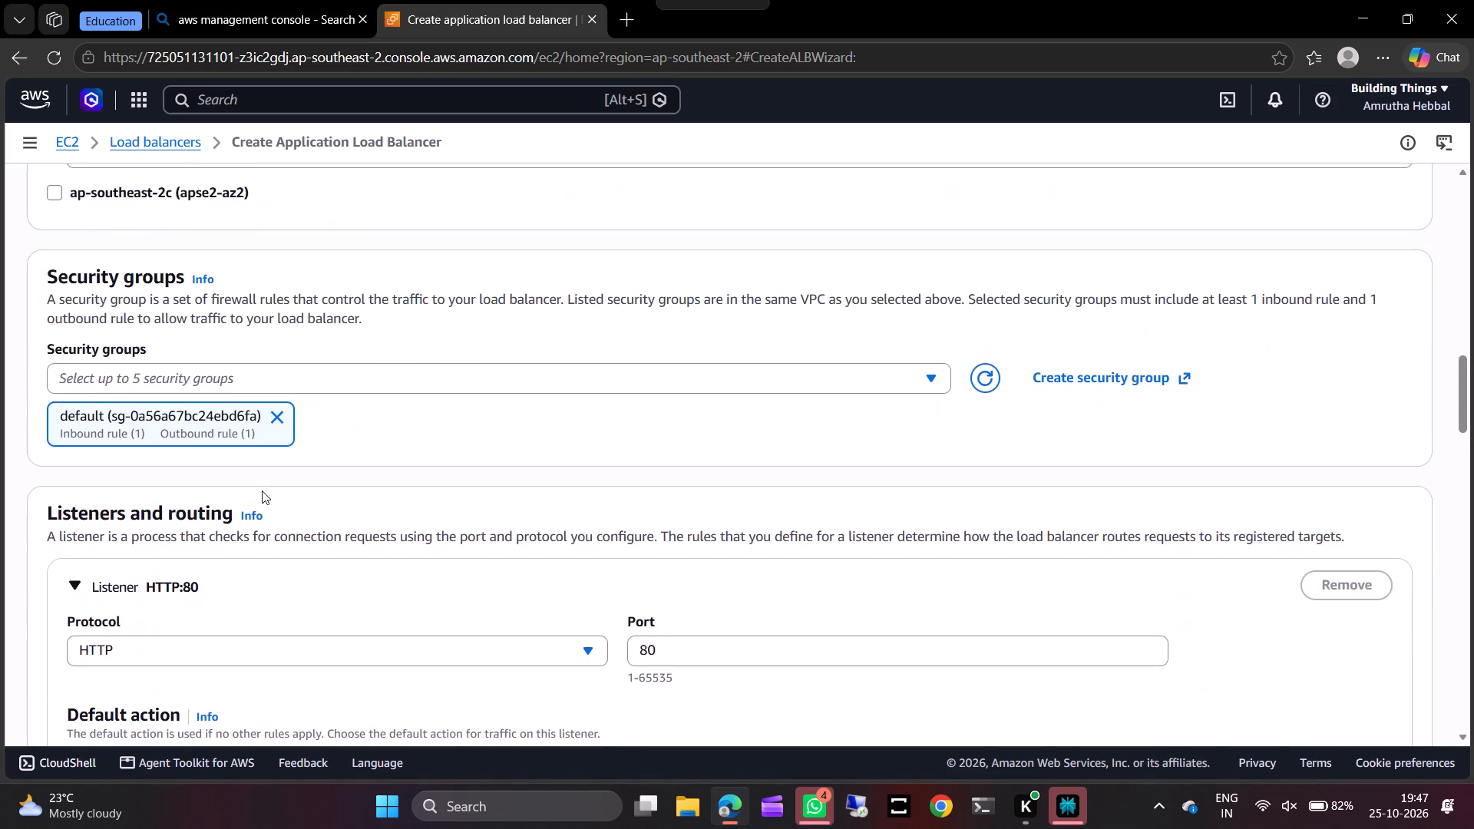
pyautogui.scroll(-1, 262, 490)
pyautogui.scroll(-2, 339, 510)
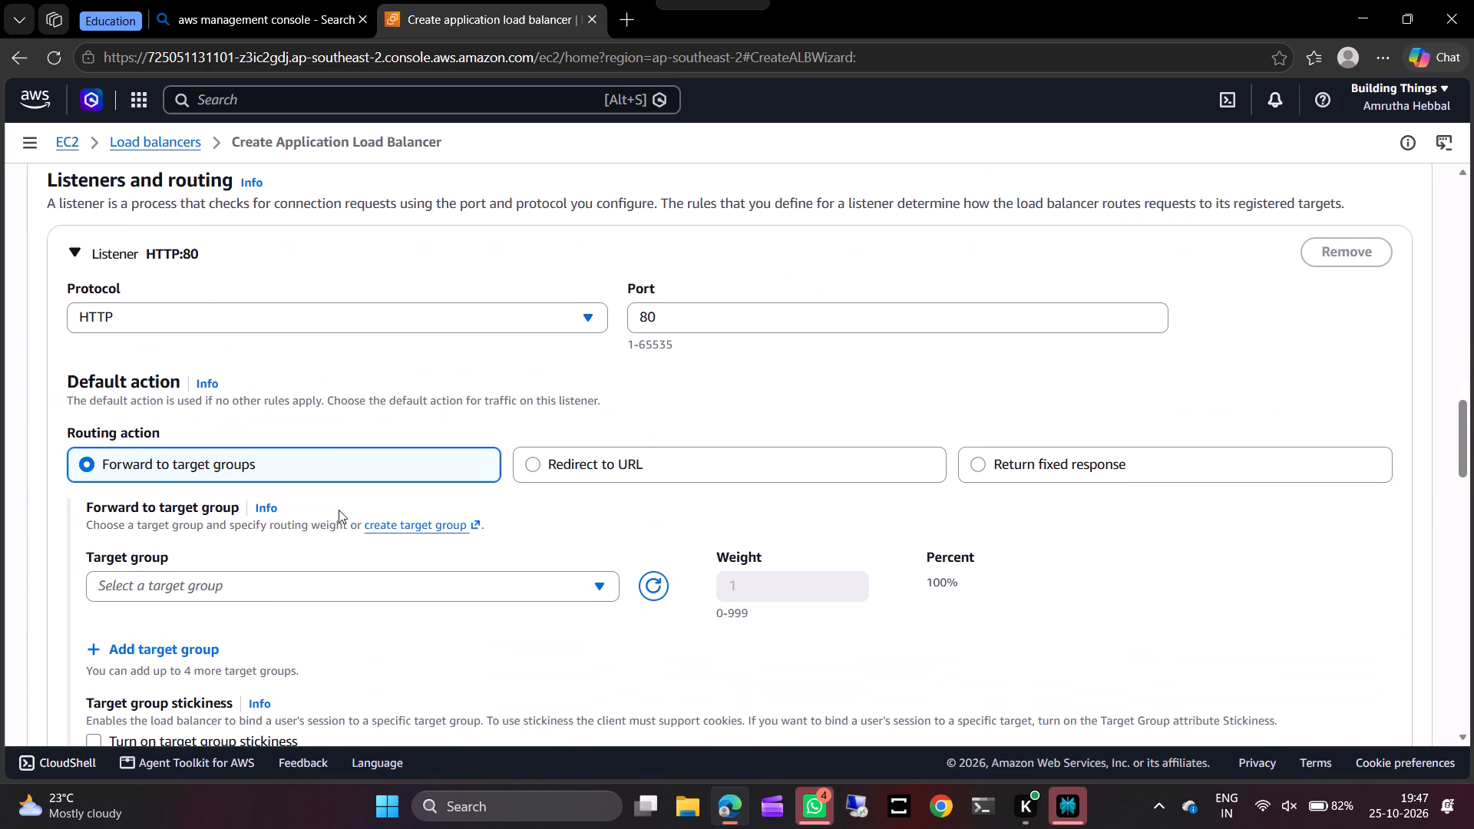
pyautogui.click(343, 580)
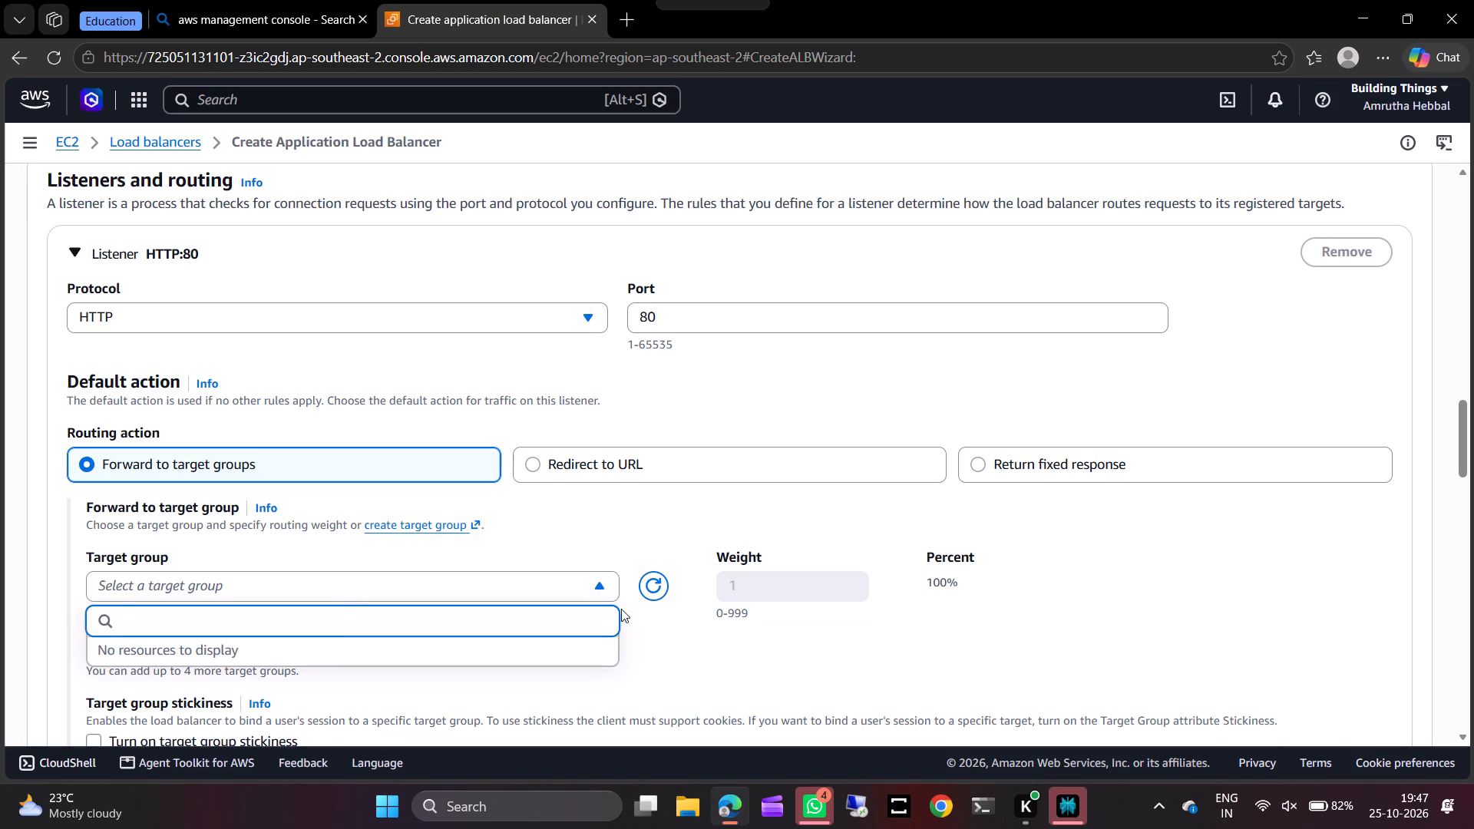
pyautogui.click(600, 520)
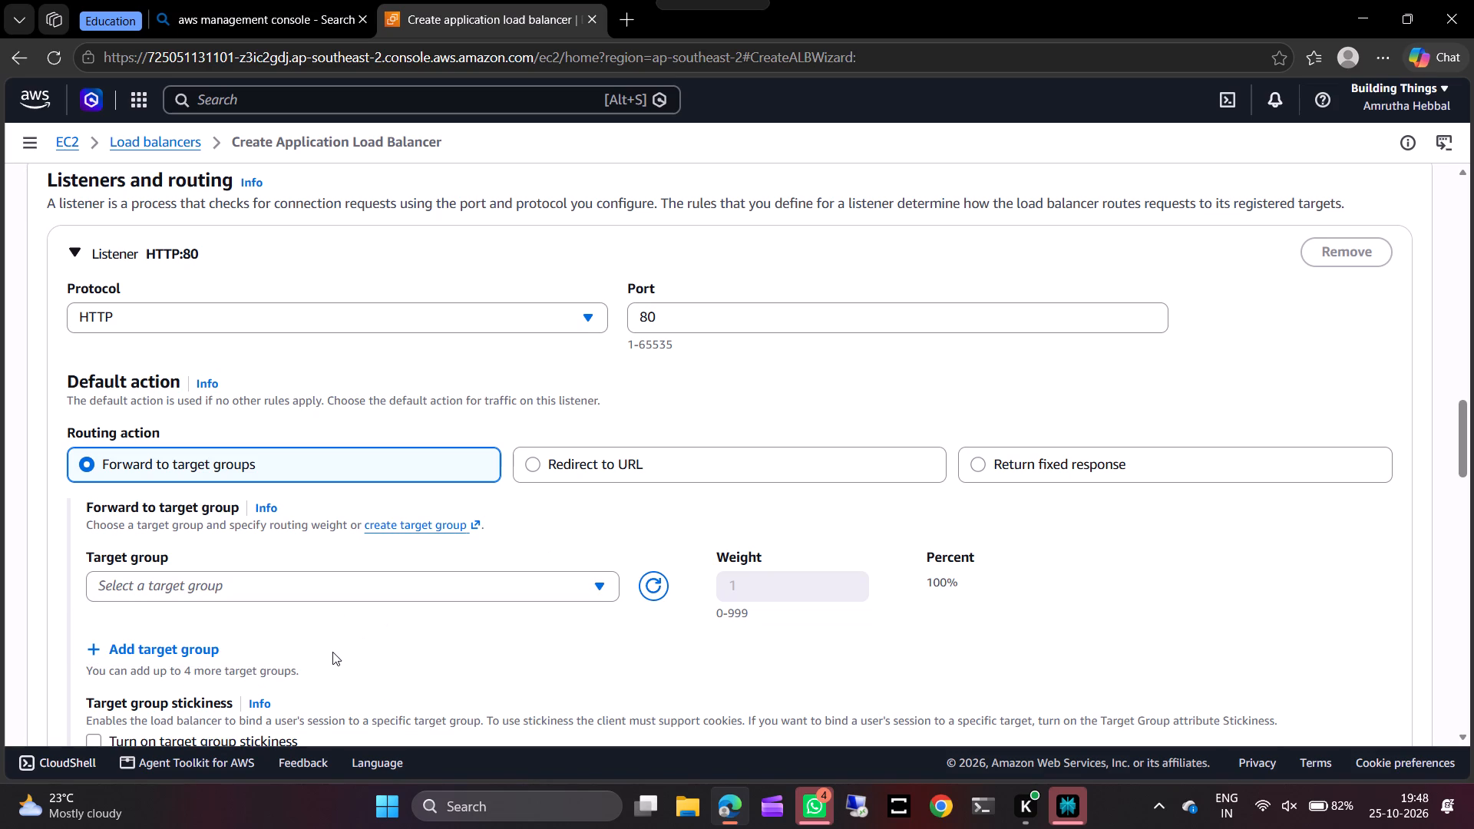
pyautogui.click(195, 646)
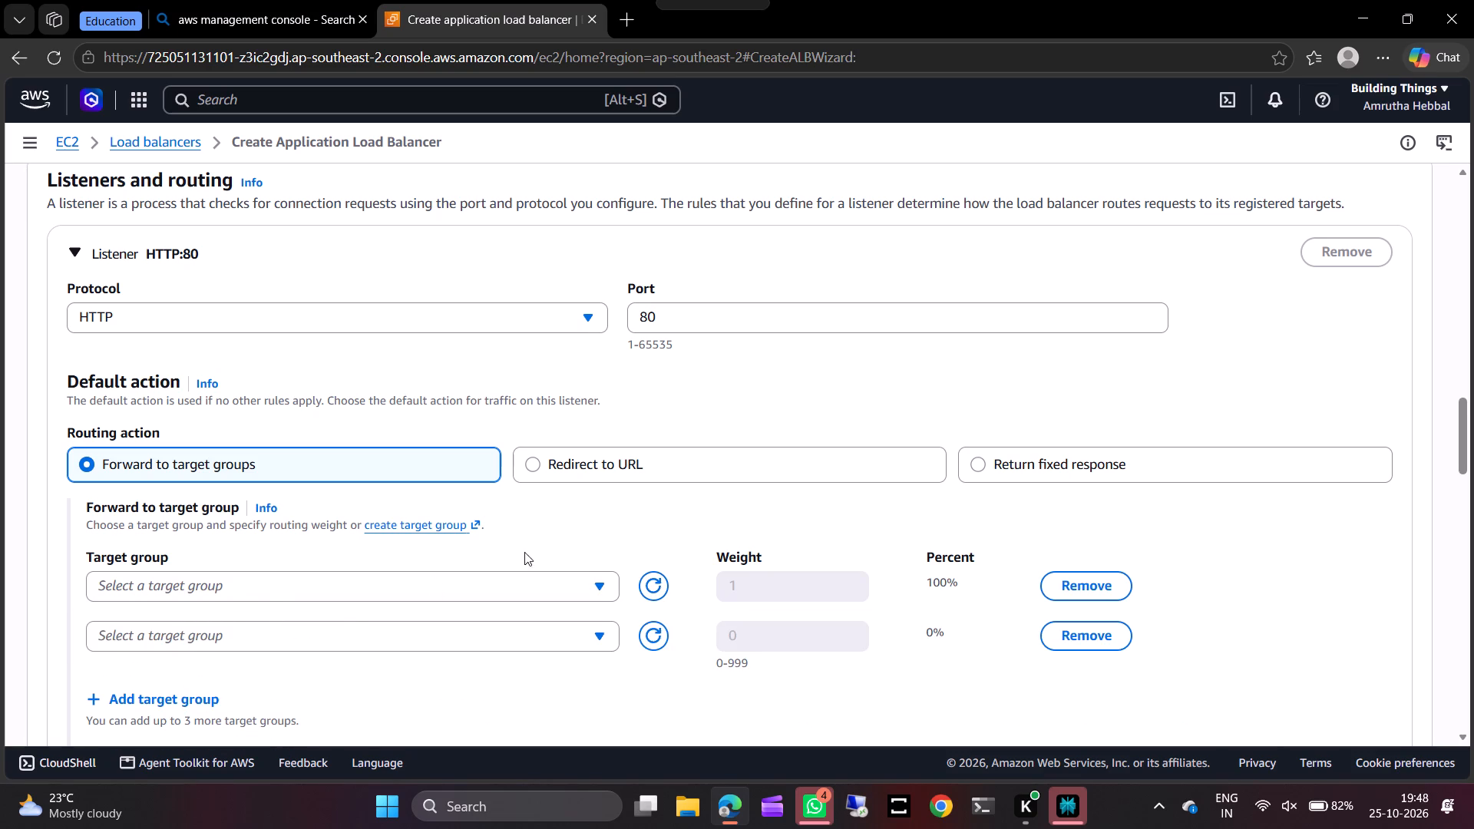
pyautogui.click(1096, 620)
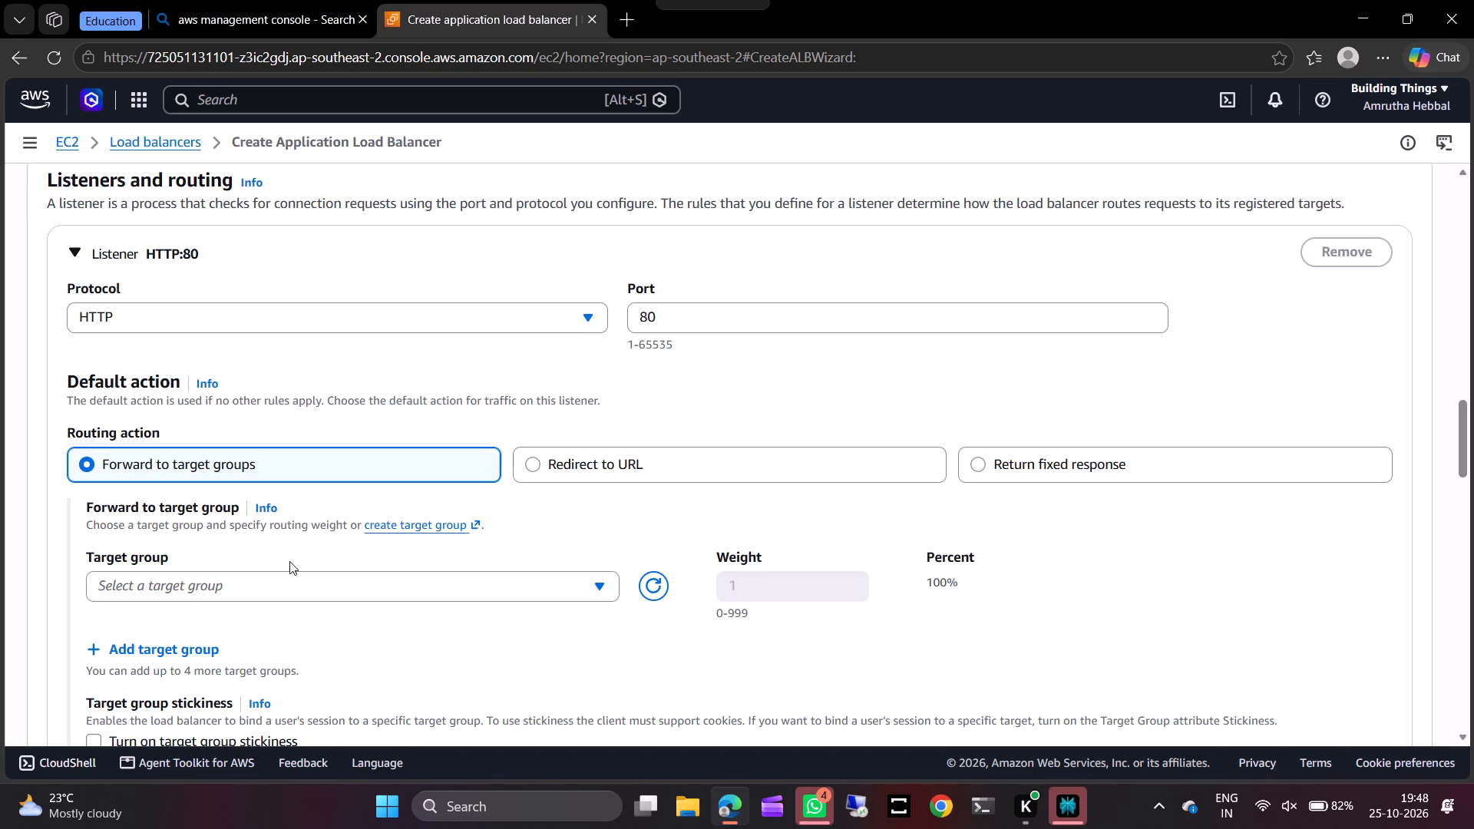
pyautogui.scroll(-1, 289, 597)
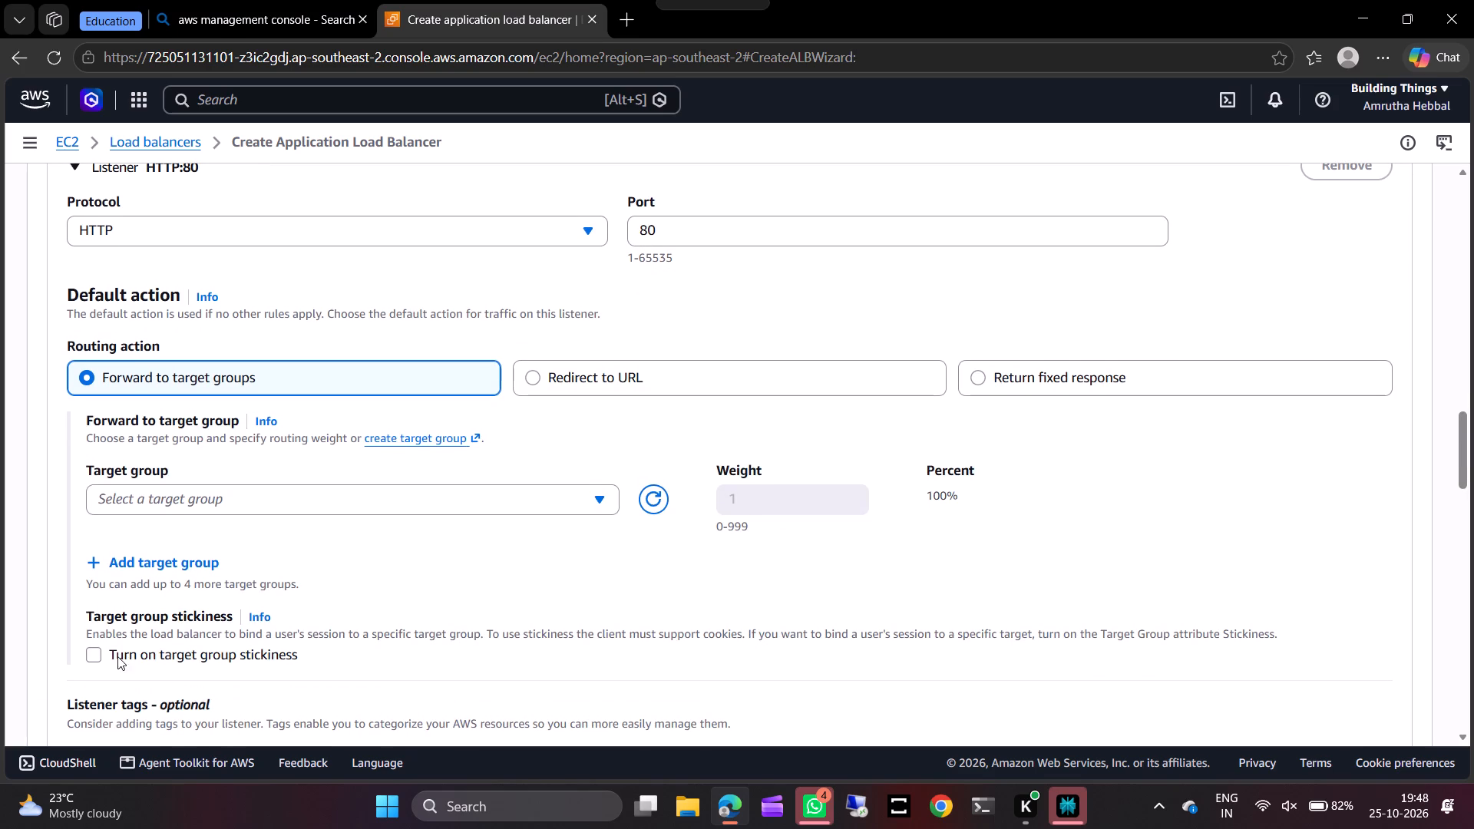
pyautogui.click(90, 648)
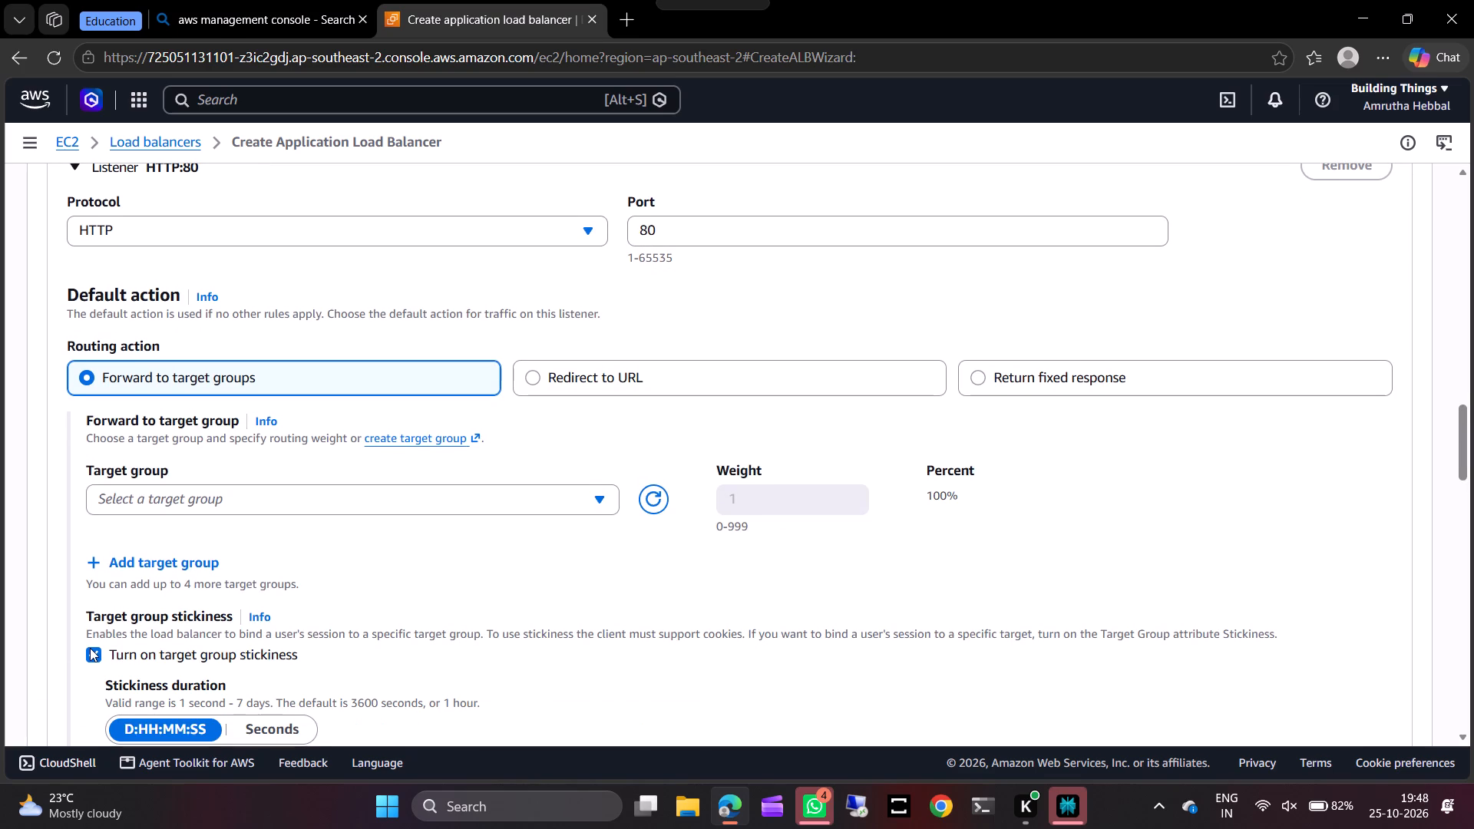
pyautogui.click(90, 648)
# Start creating a new target group for the HTTP:80 listener's forward action.
pyautogui.scroll(-1, 232, 564)
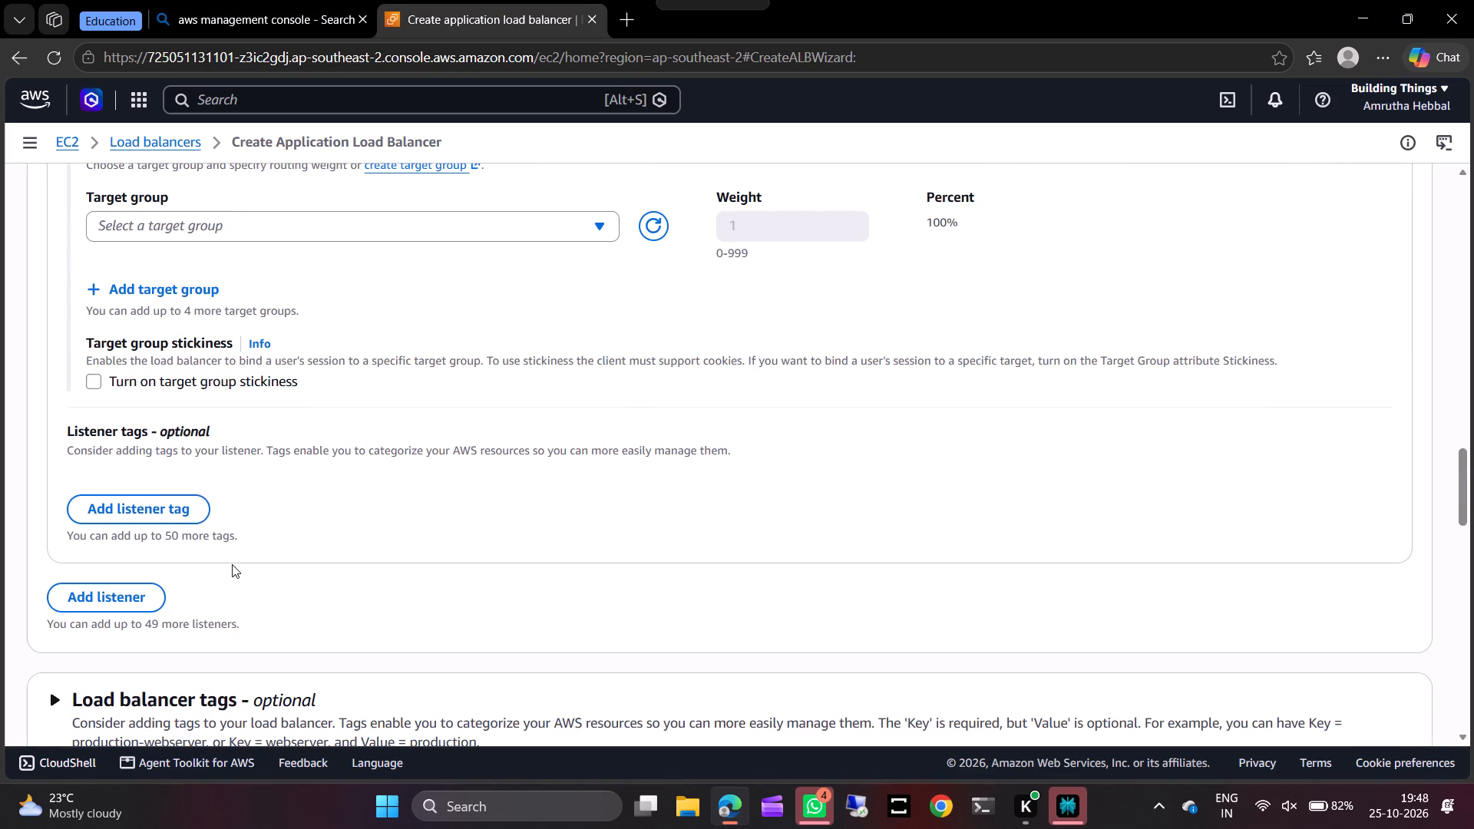
pyautogui.scroll(-1, 232, 564)
pyautogui.scroll(1, 232, 564)
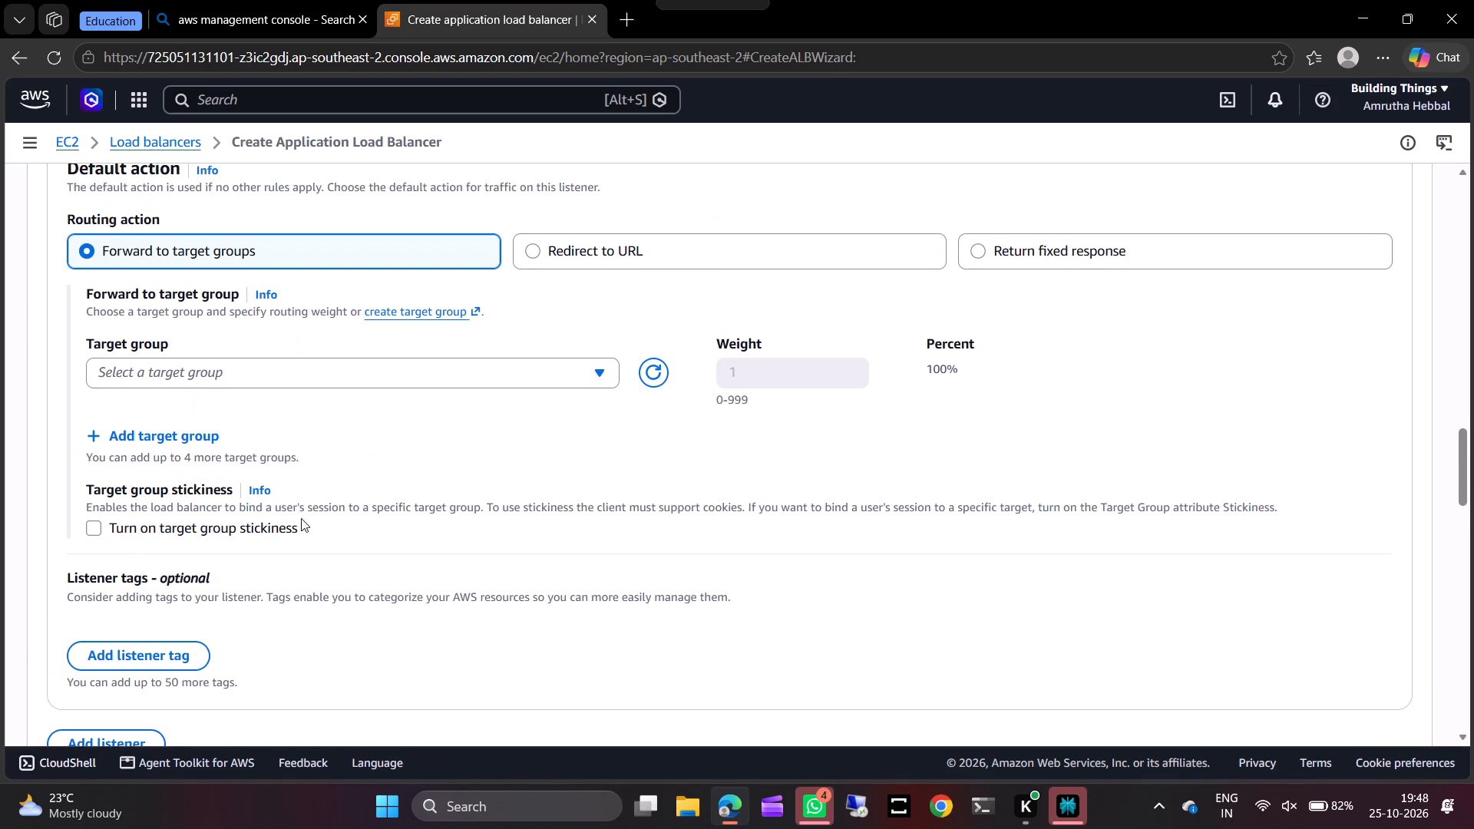
pyautogui.click(428, 312)
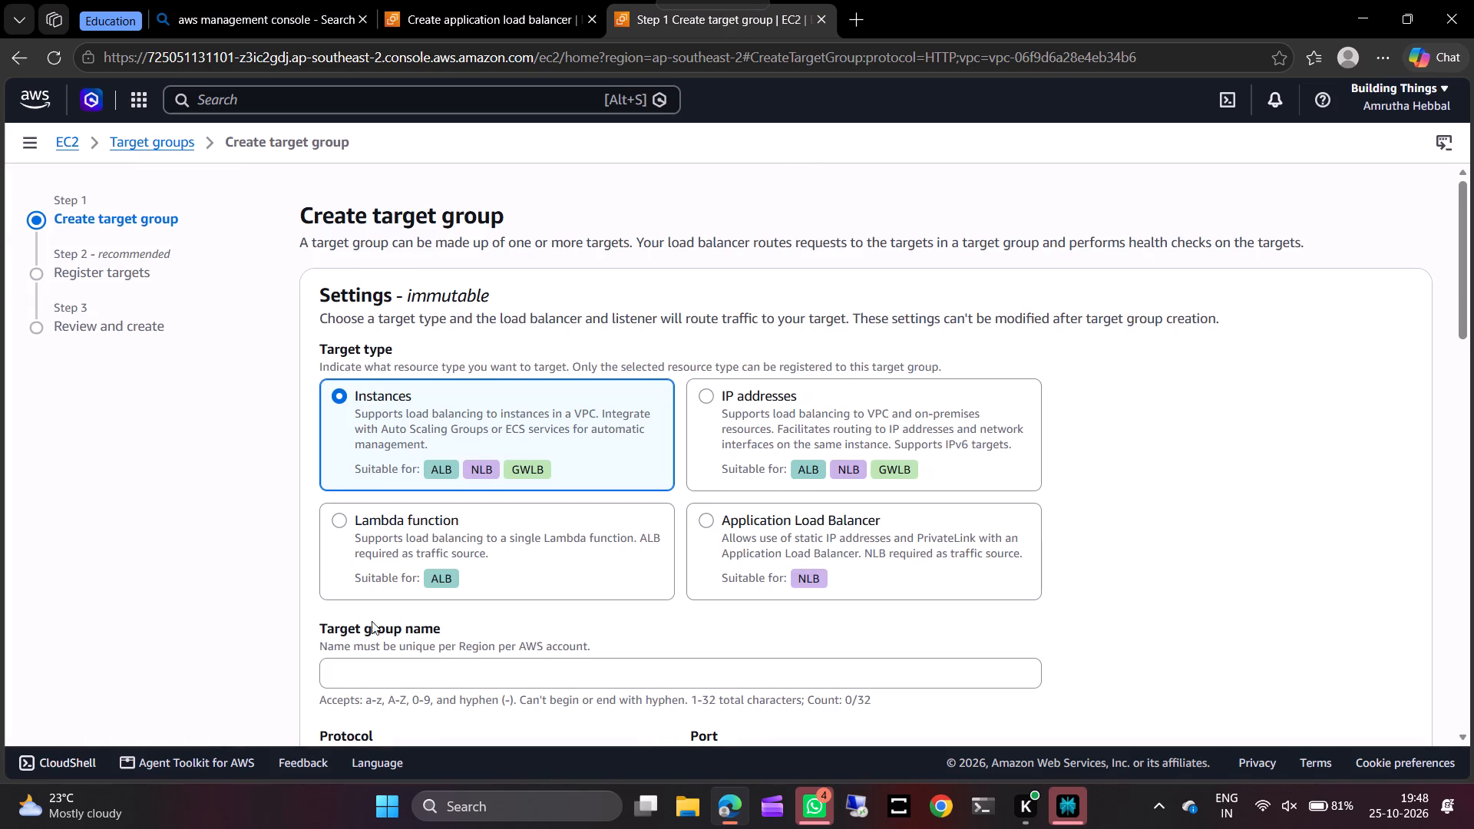
# Name the new target group TG_1 in its settings.
pyautogui.scroll(-1, 372, 627)
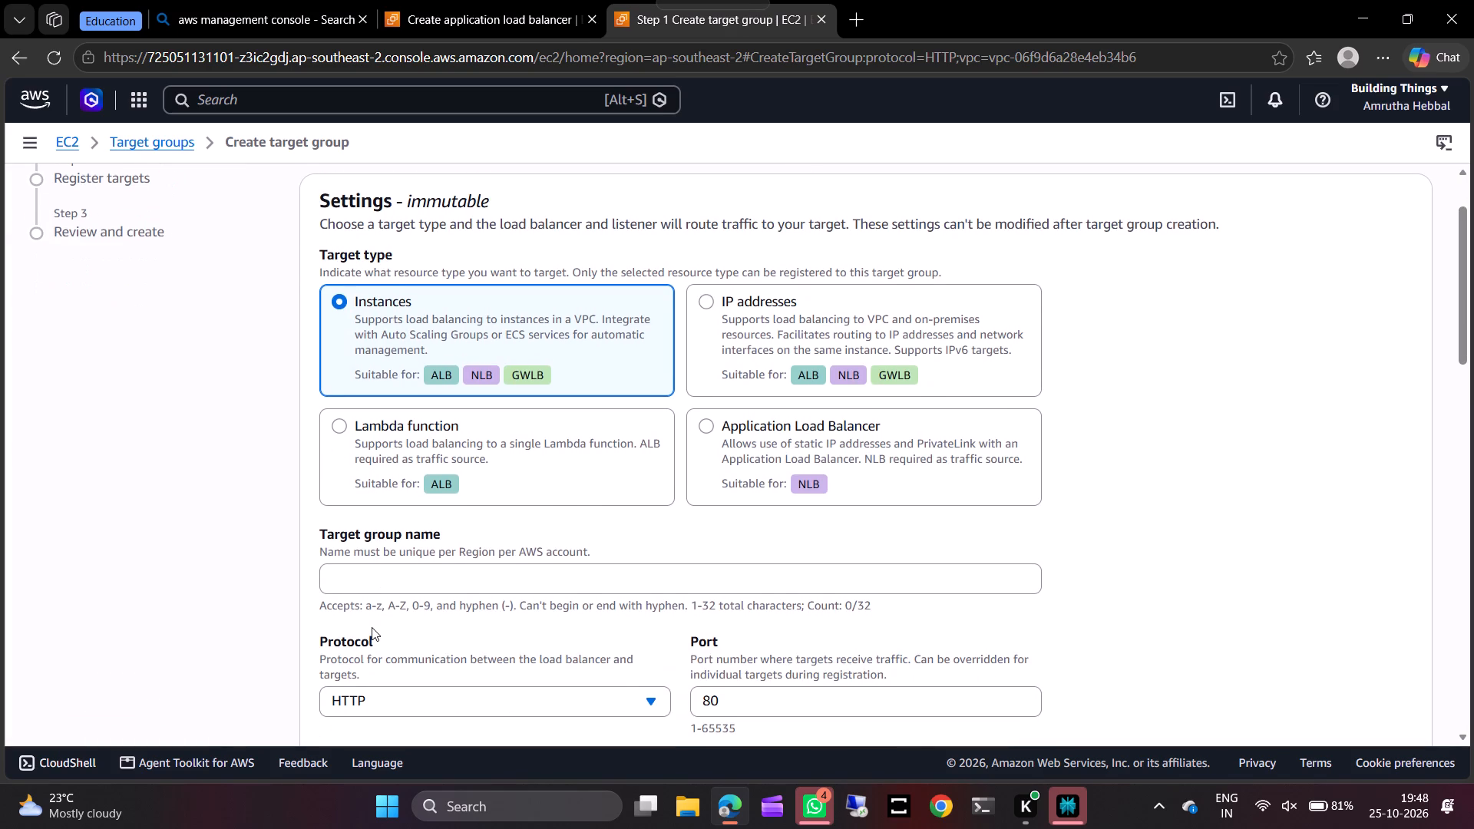
pyautogui.click(427, 580)
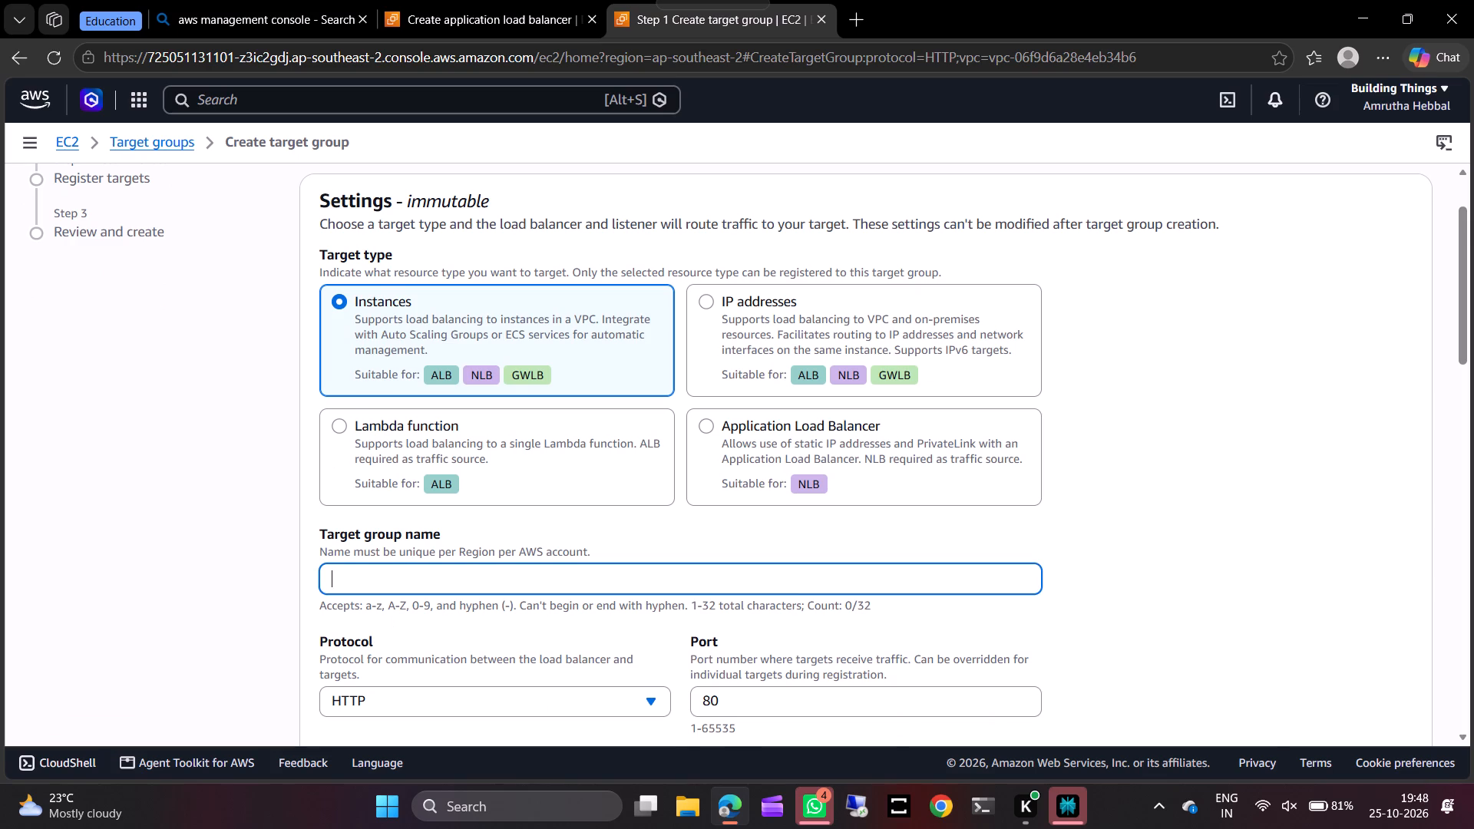
pyautogui.hotkey('shift', 't')
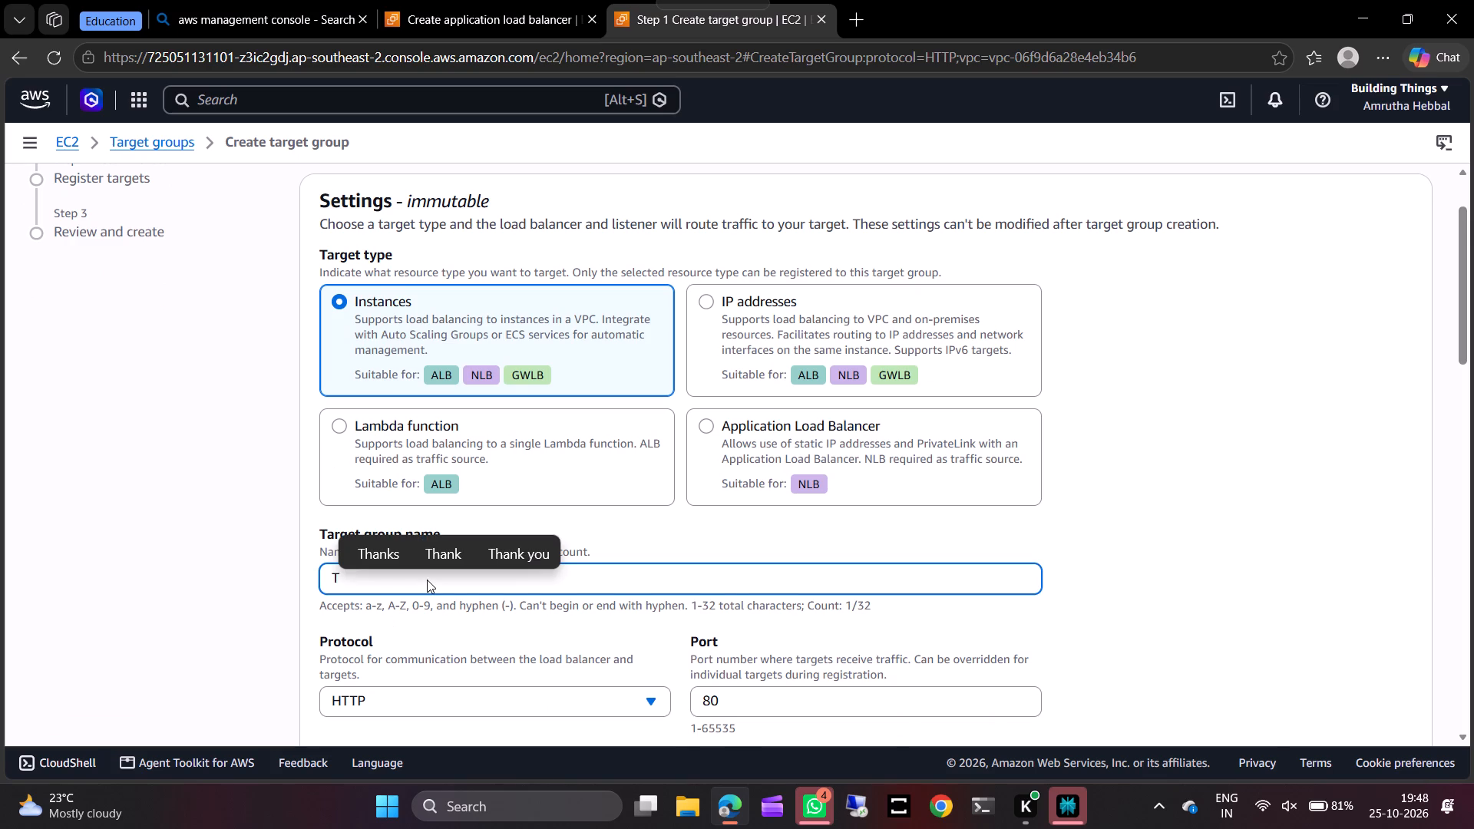
pyautogui.hotkey('shift', 'g')
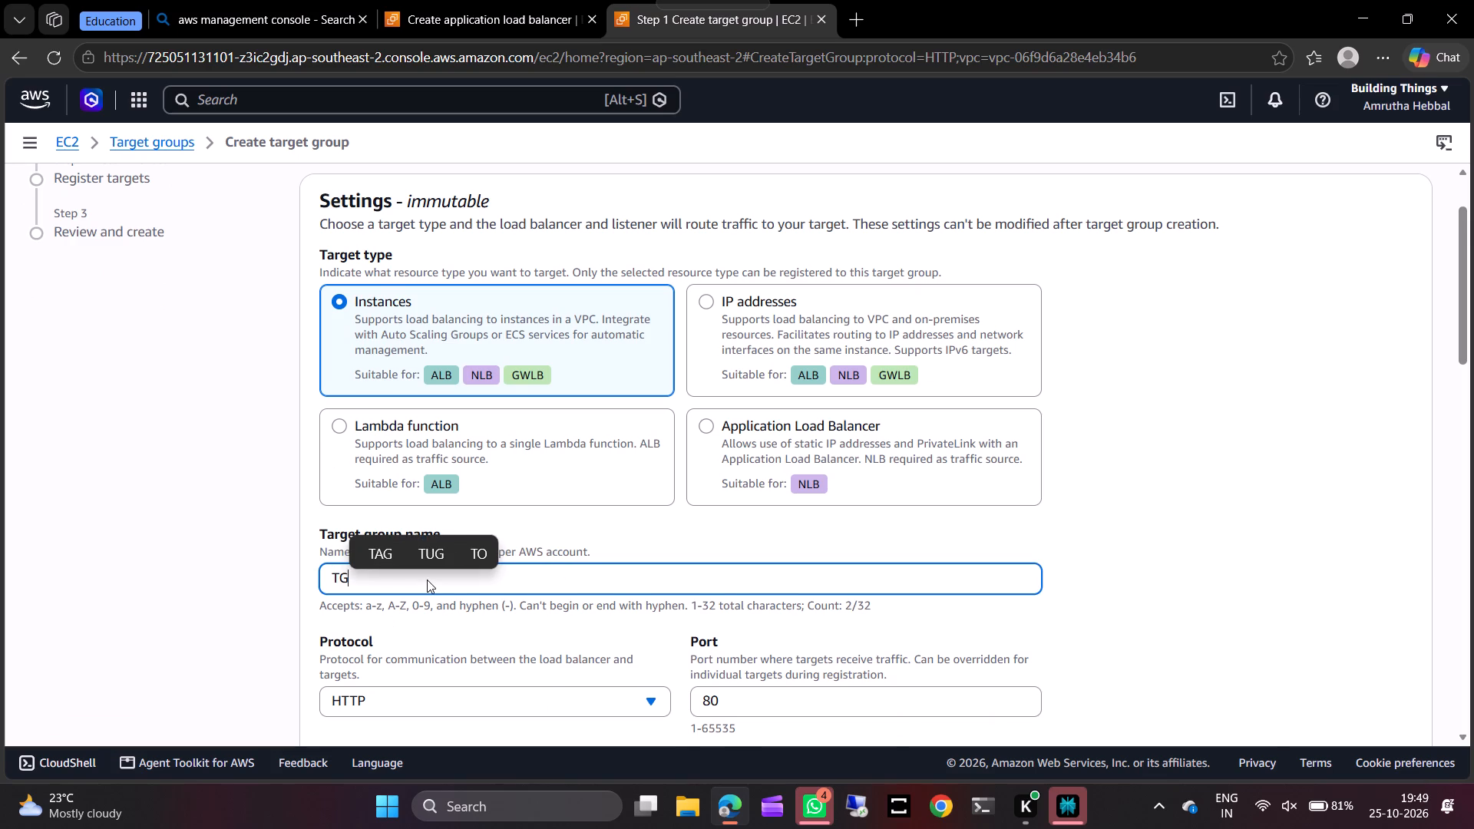
pyautogui.hotkey('shift', '_')
pyautogui.press('1')
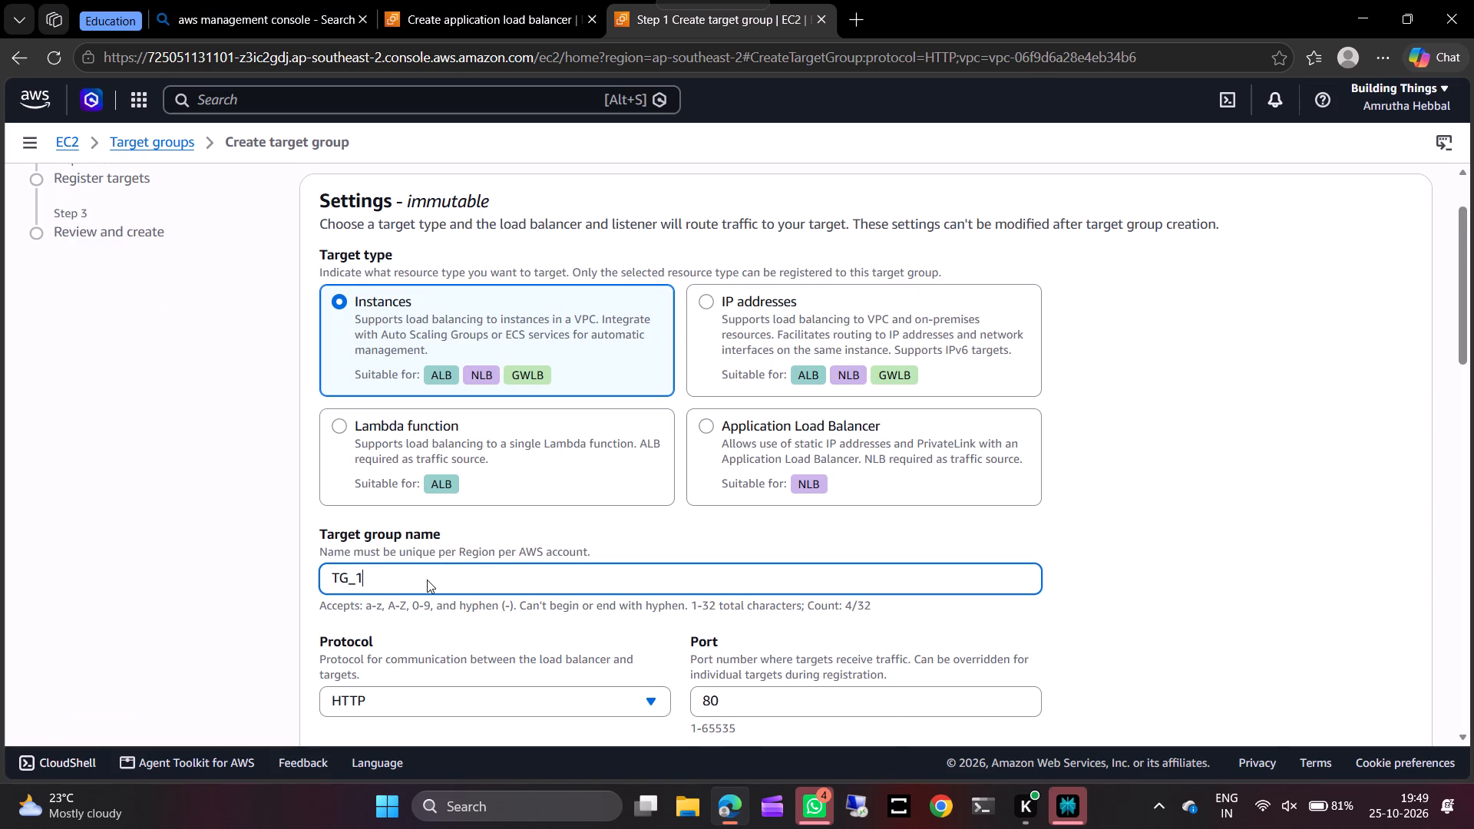
pyautogui.scroll(-3, 427, 580)
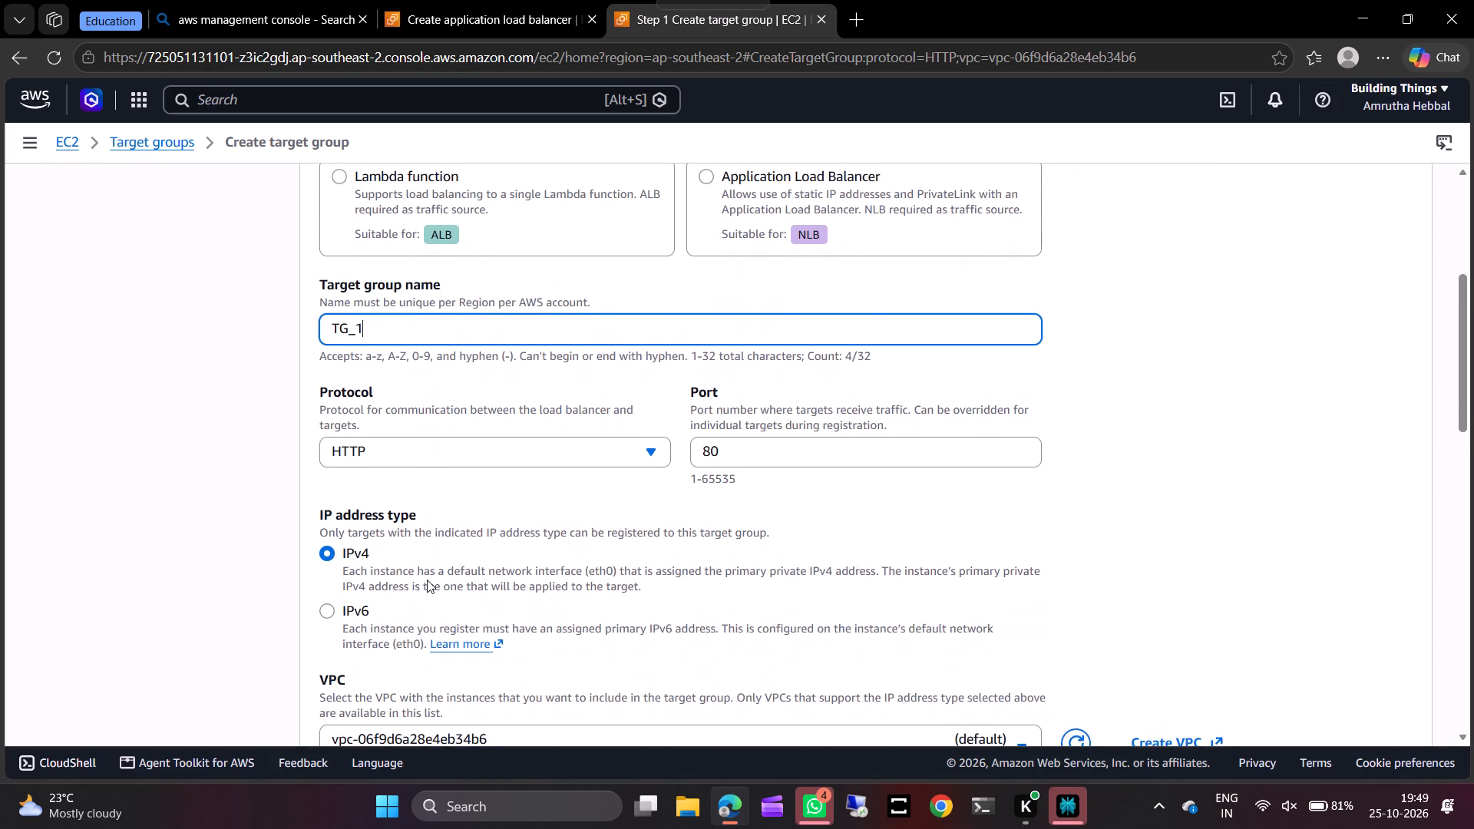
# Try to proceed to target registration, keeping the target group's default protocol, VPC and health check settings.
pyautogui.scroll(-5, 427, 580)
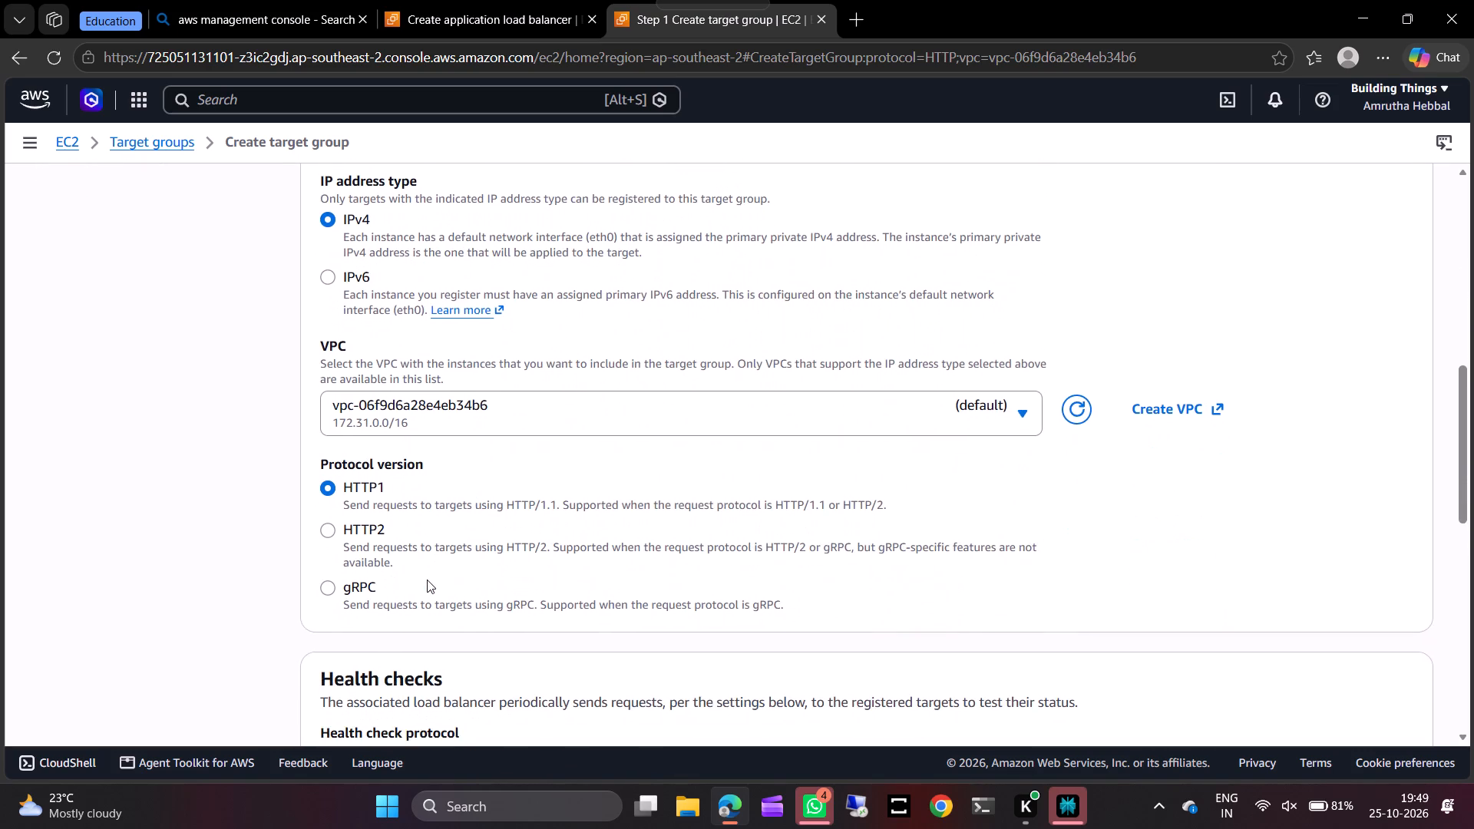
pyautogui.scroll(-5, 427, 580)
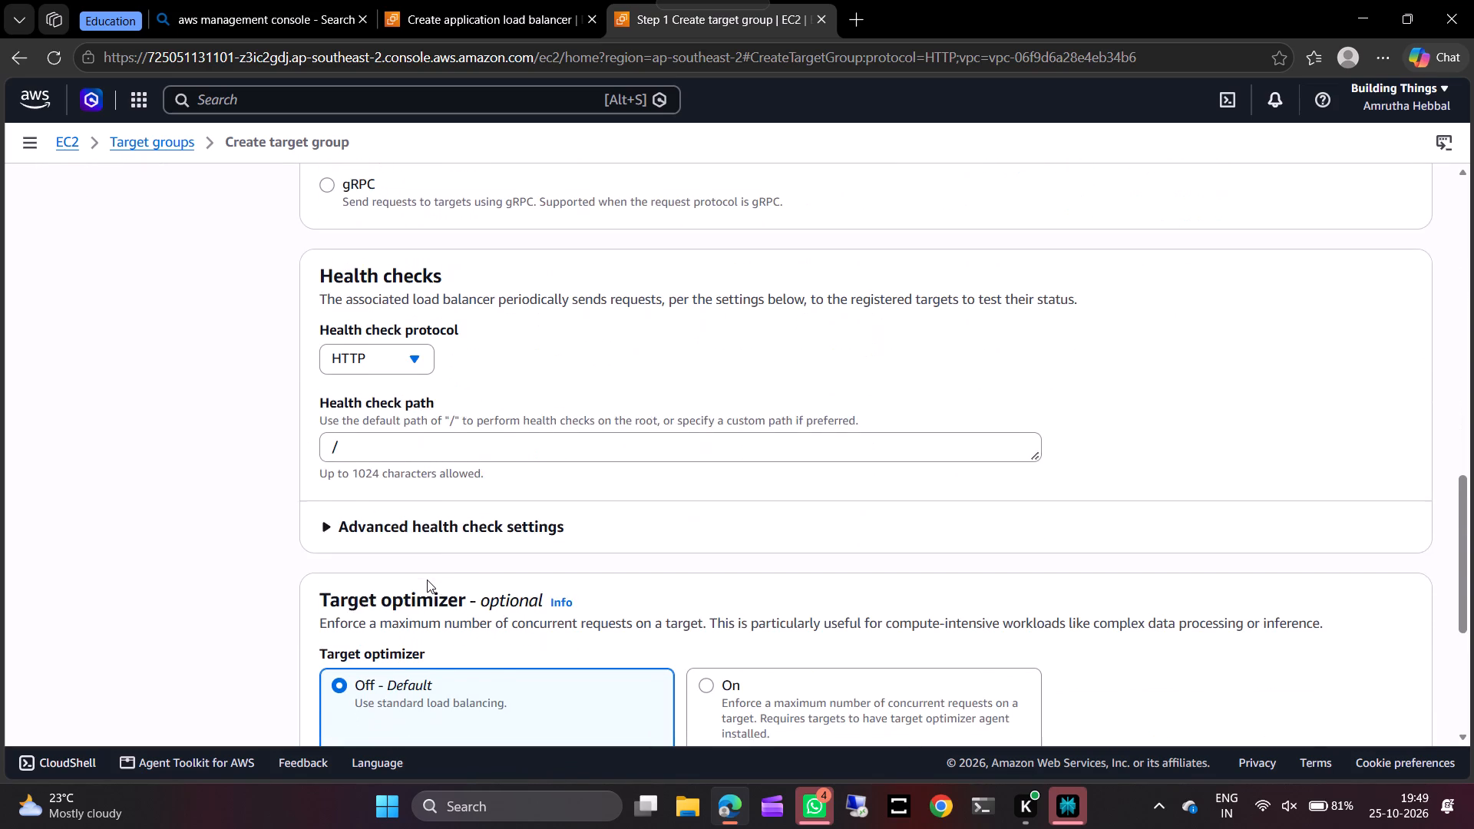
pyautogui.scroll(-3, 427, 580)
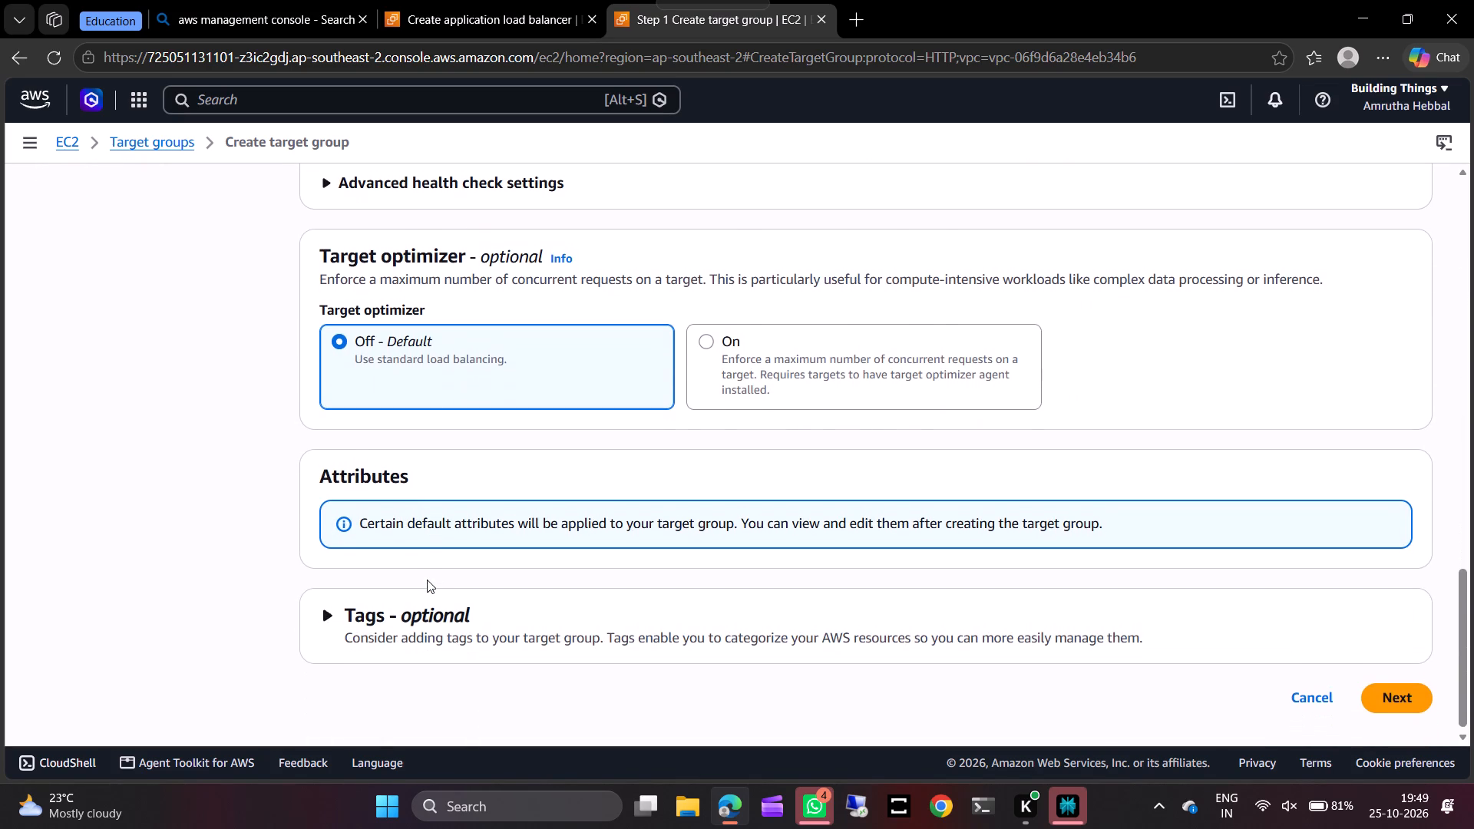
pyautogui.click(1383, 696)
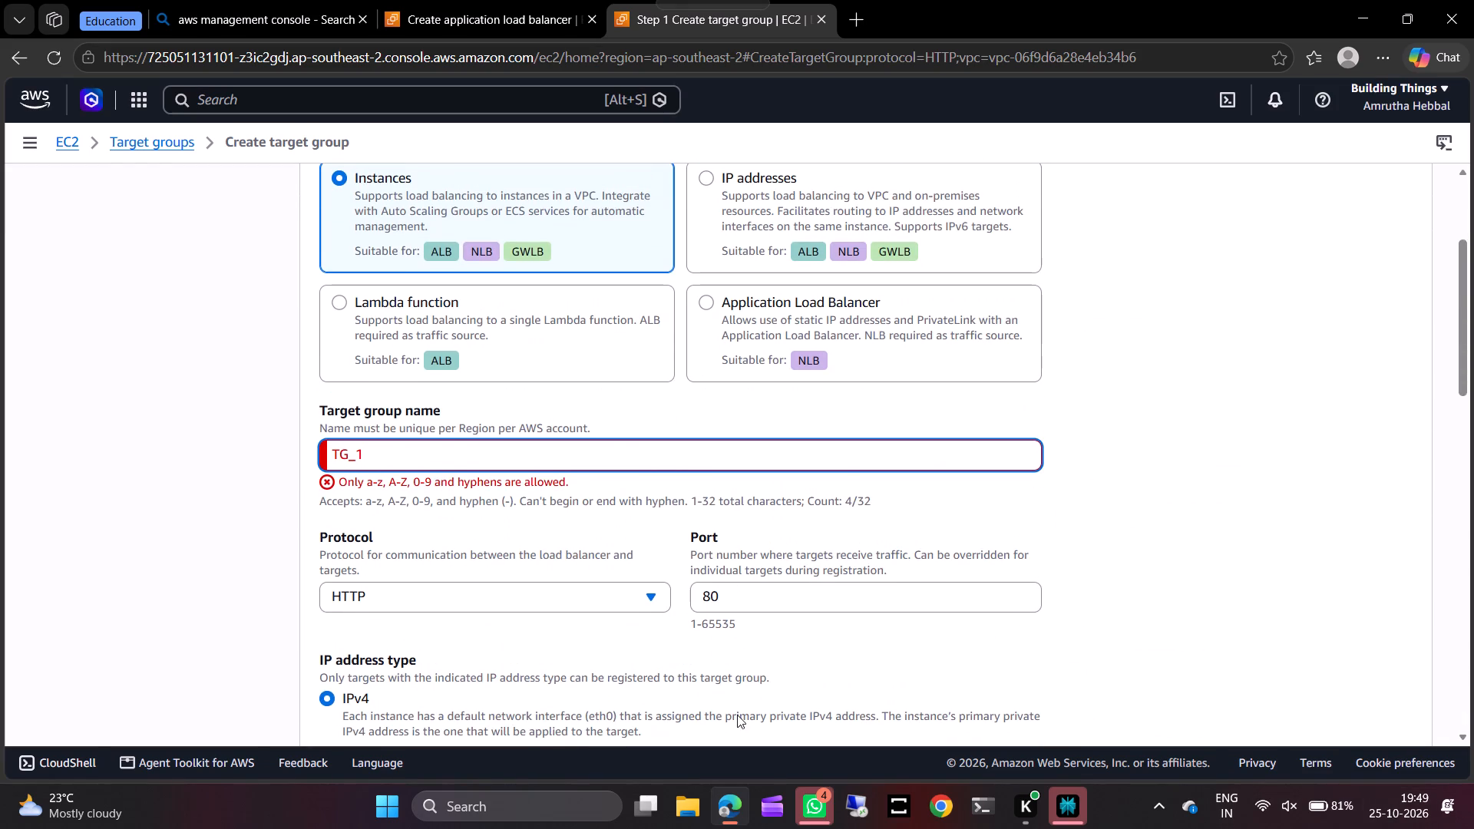
# Shorten the new target group's name to TG and proceed to target registration.
pyautogui.press('BackSpace')
pyautogui.press('BackSpace')
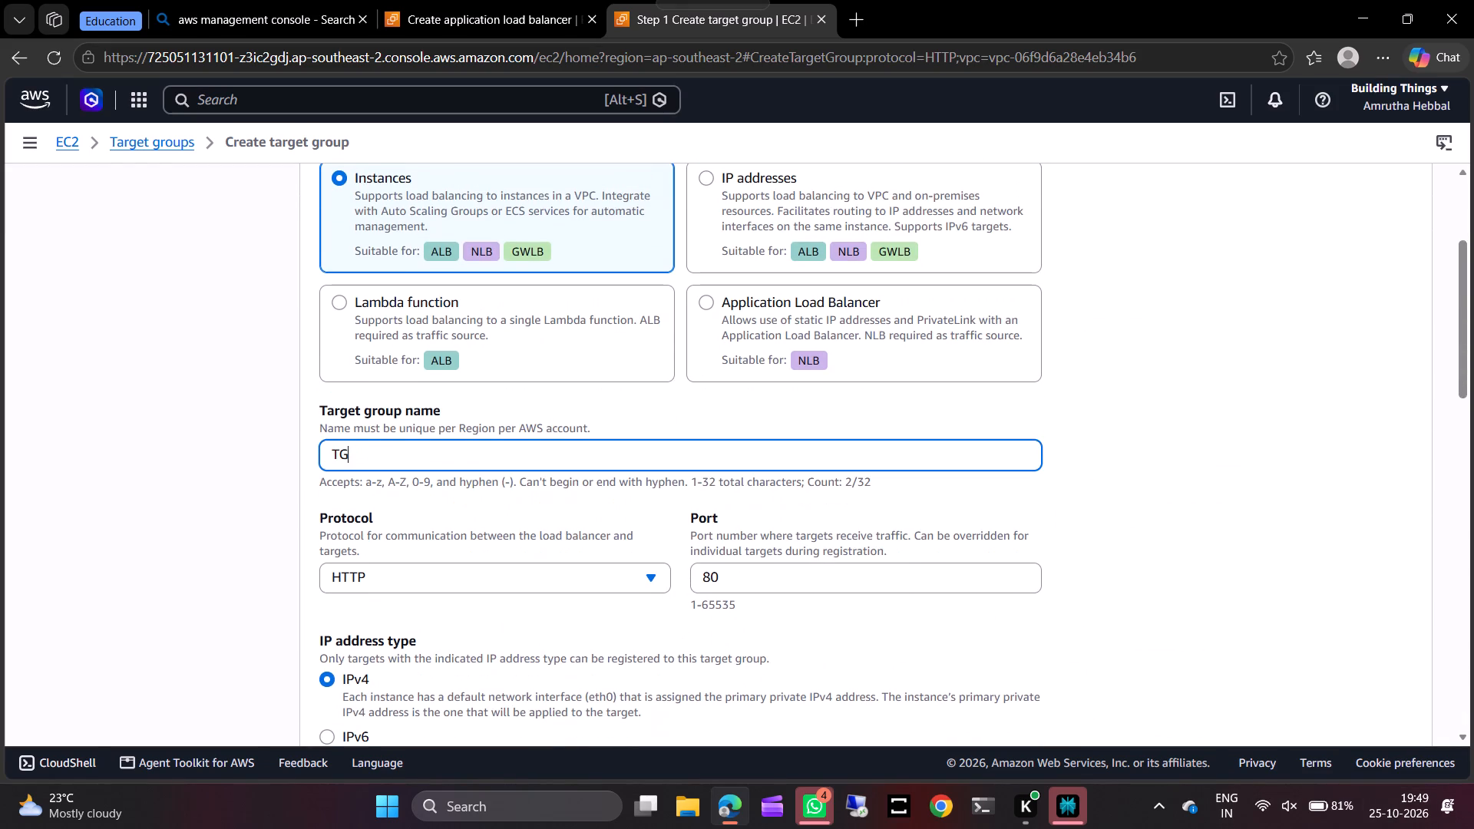
pyautogui.scroll(-7, 682, 636)
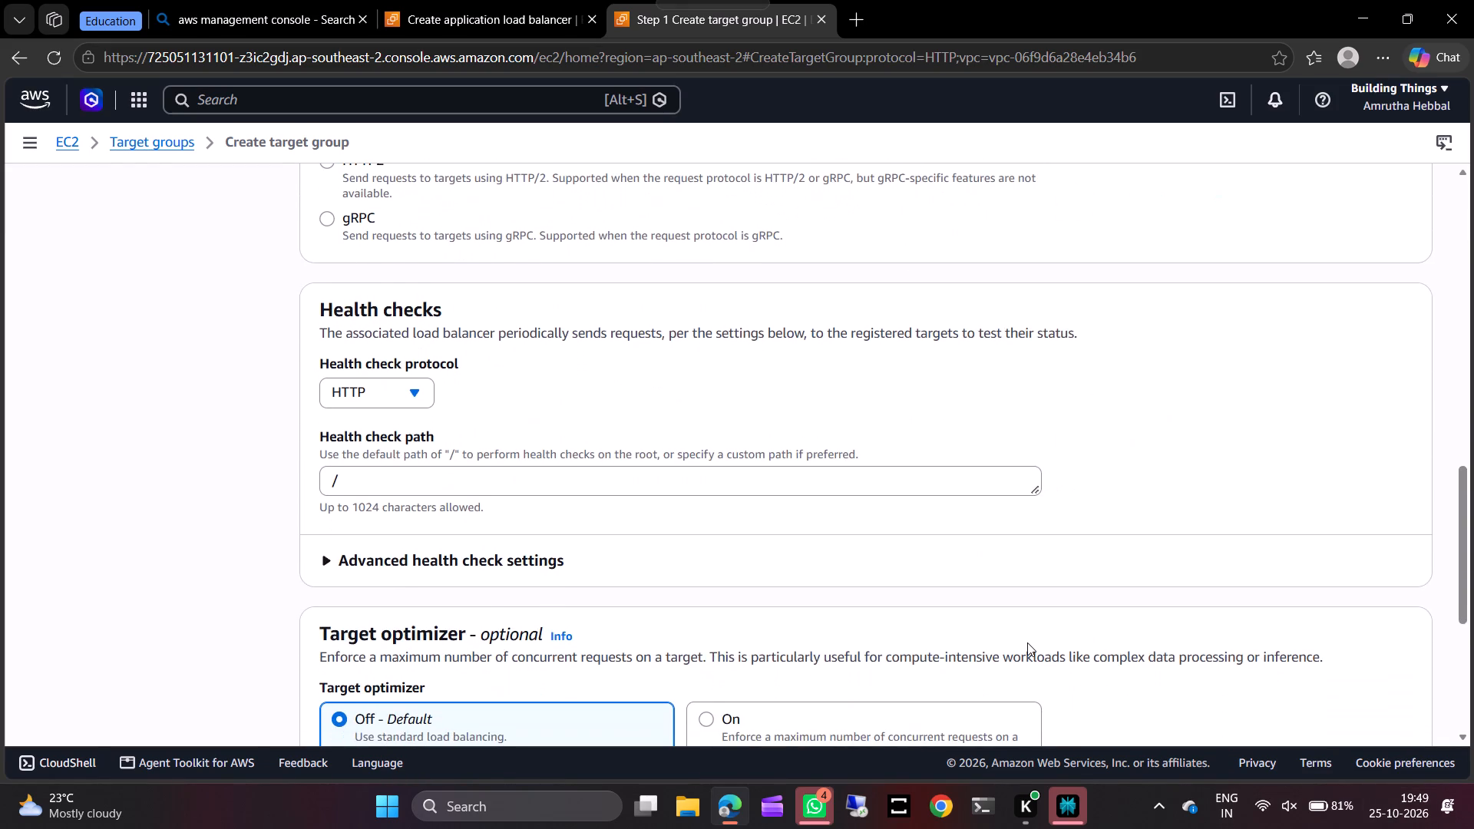
pyautogui.scroll(-5, 1027, 642)
pyautogui.click(1384, 694)
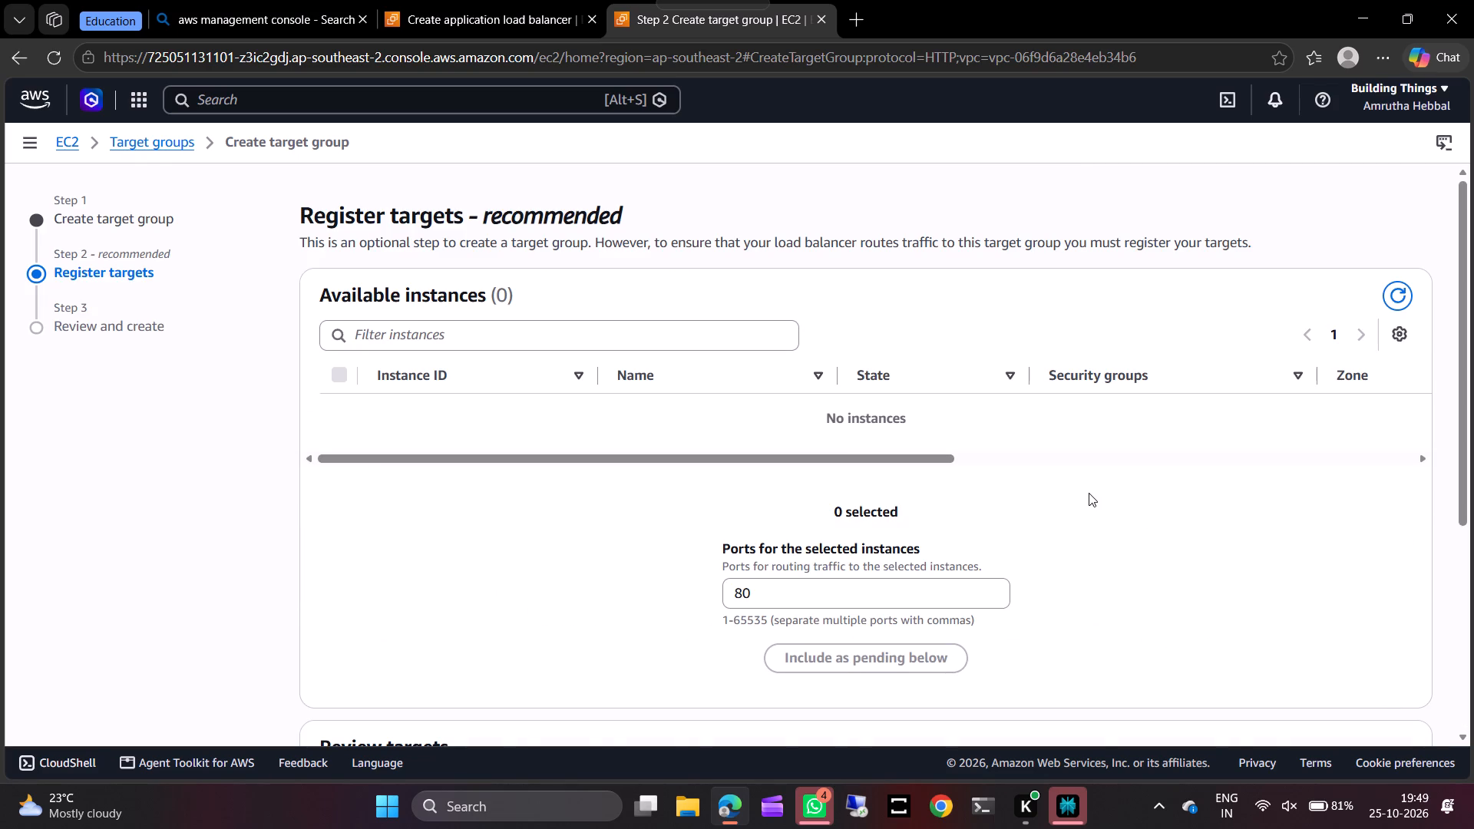
# Create the target group TG without registering any targets.
pyautogui.scroll(-3, 1089, 493)
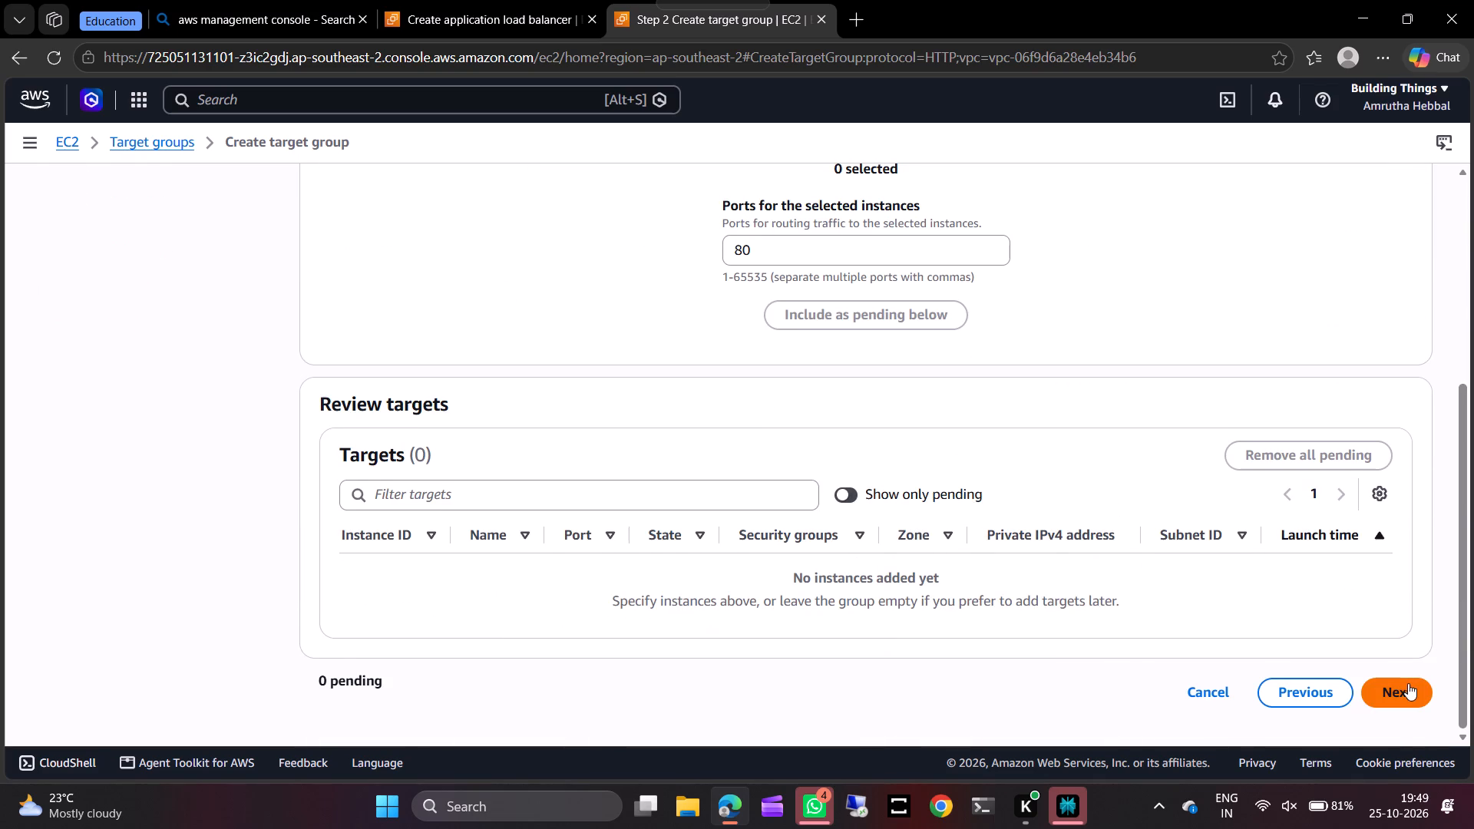
pyautogui.click(1408, 683)
pyautogui.scroll(-4, 814, 618)
pyautogui.click(1307, 695)
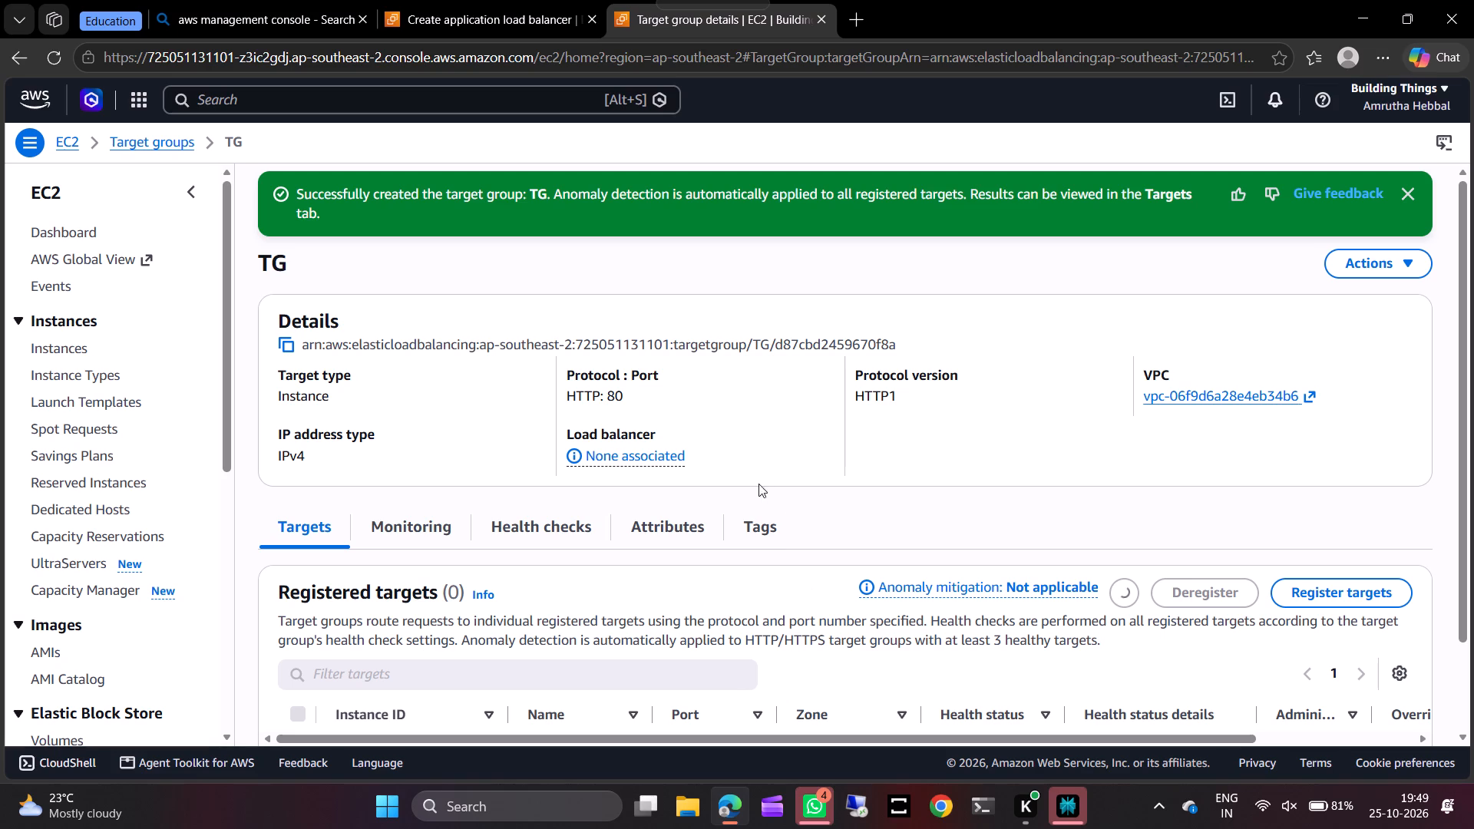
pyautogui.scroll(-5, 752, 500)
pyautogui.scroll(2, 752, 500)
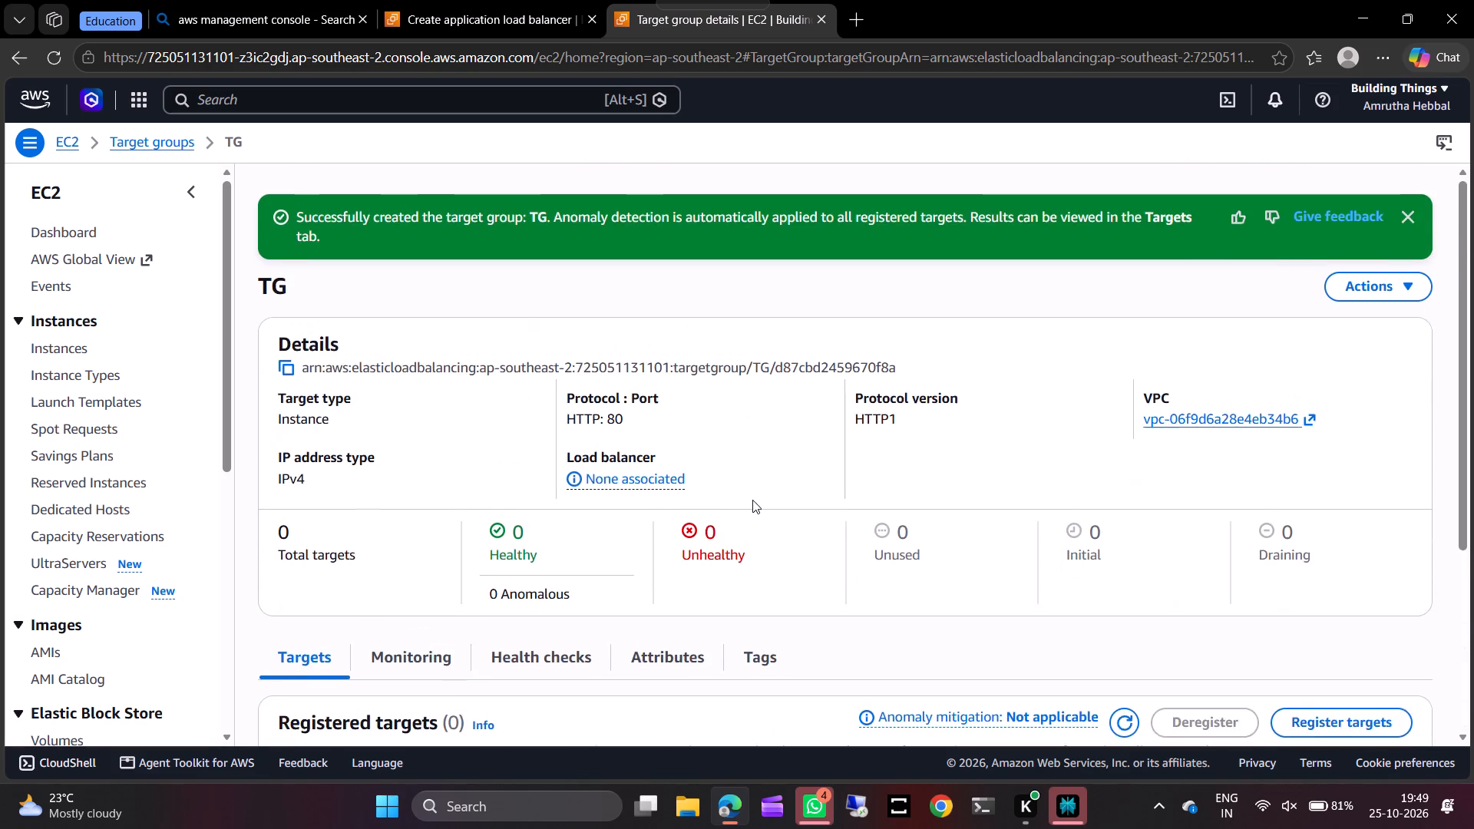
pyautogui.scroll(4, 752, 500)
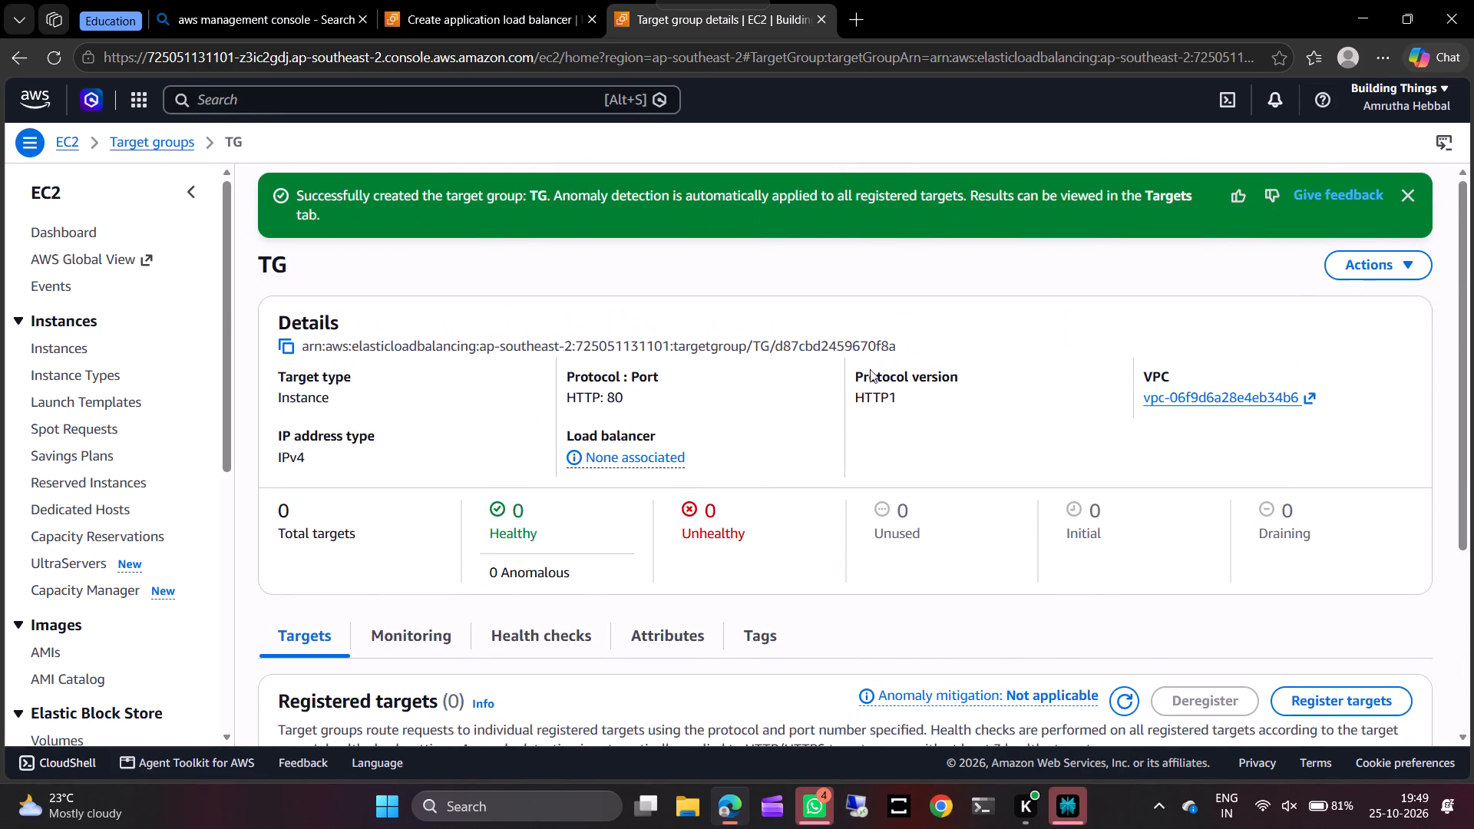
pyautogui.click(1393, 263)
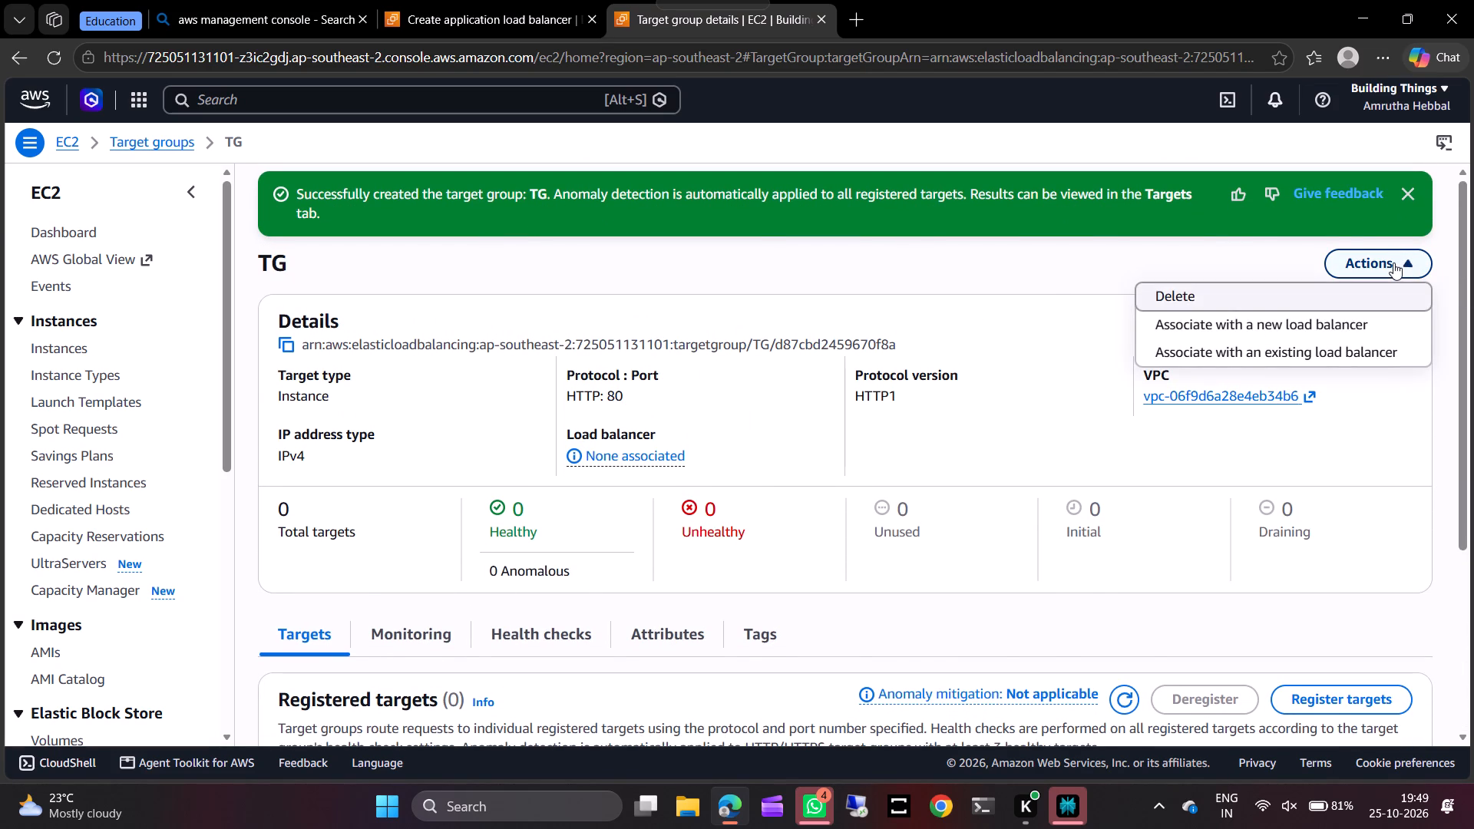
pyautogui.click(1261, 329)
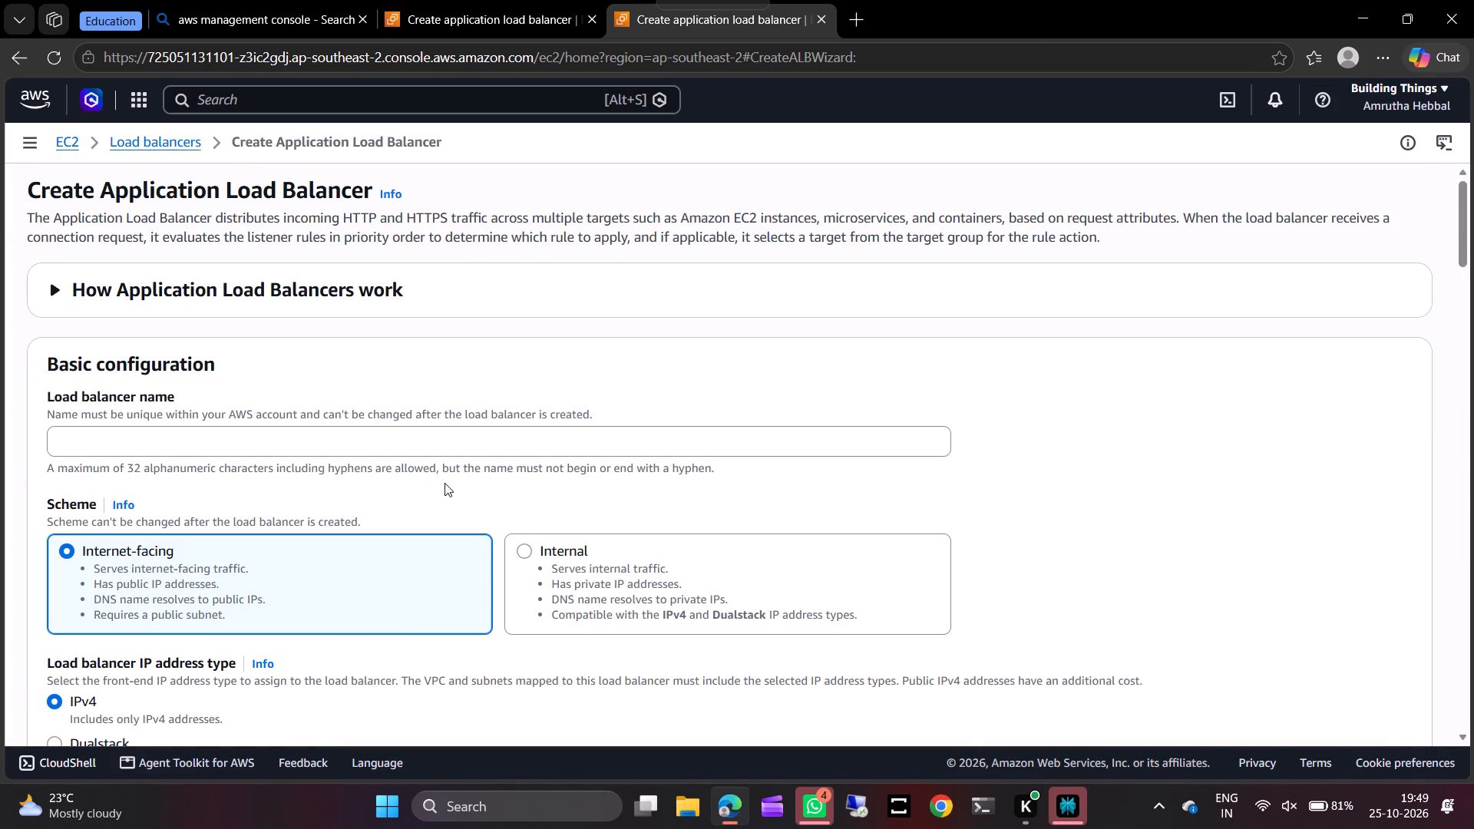
# Start creating a new Application Load Balancer from the load balancers list.
pyautogui.click(164, 135)
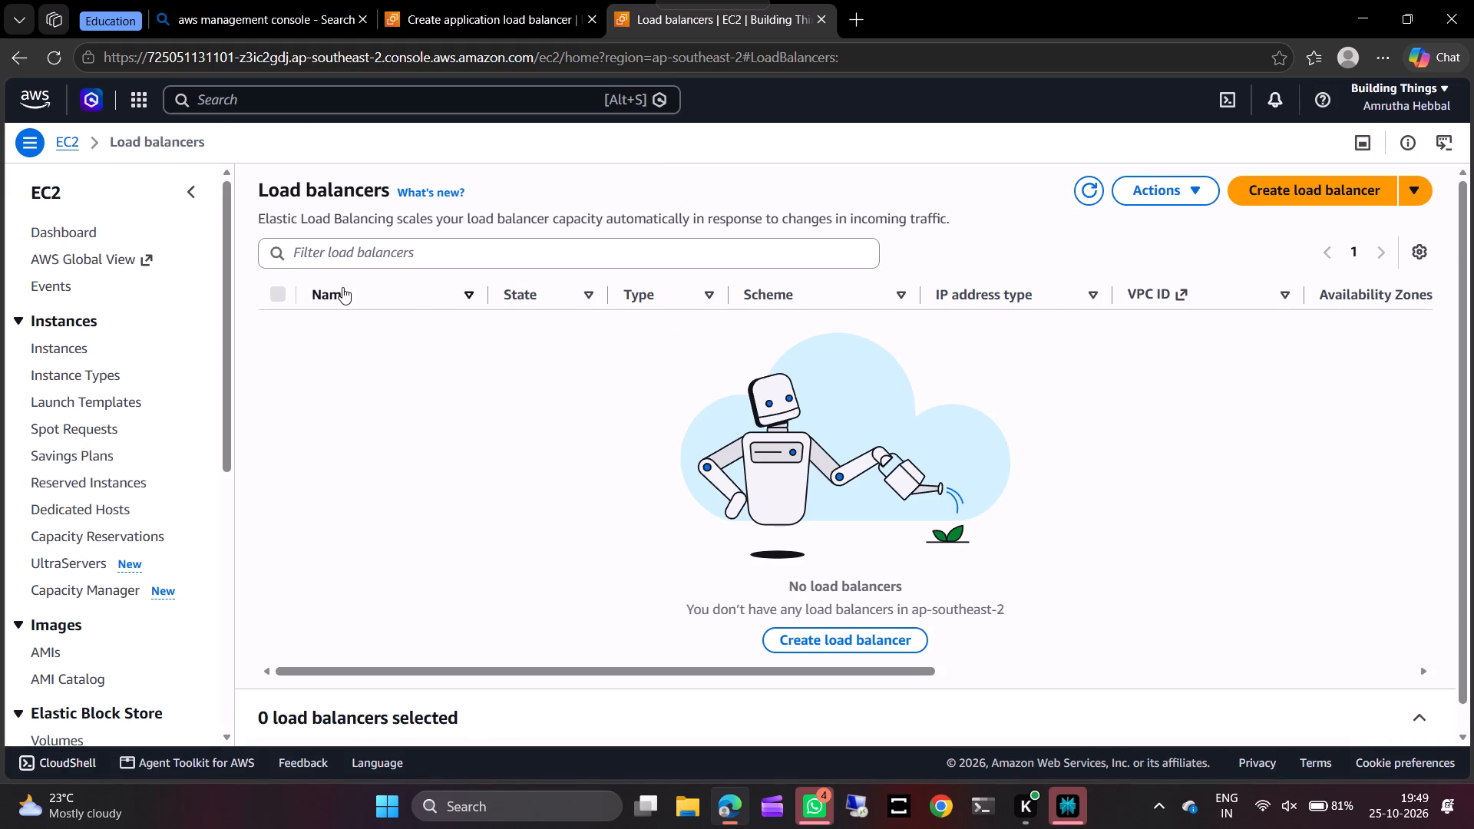
pyautogui.click(1364, 192)
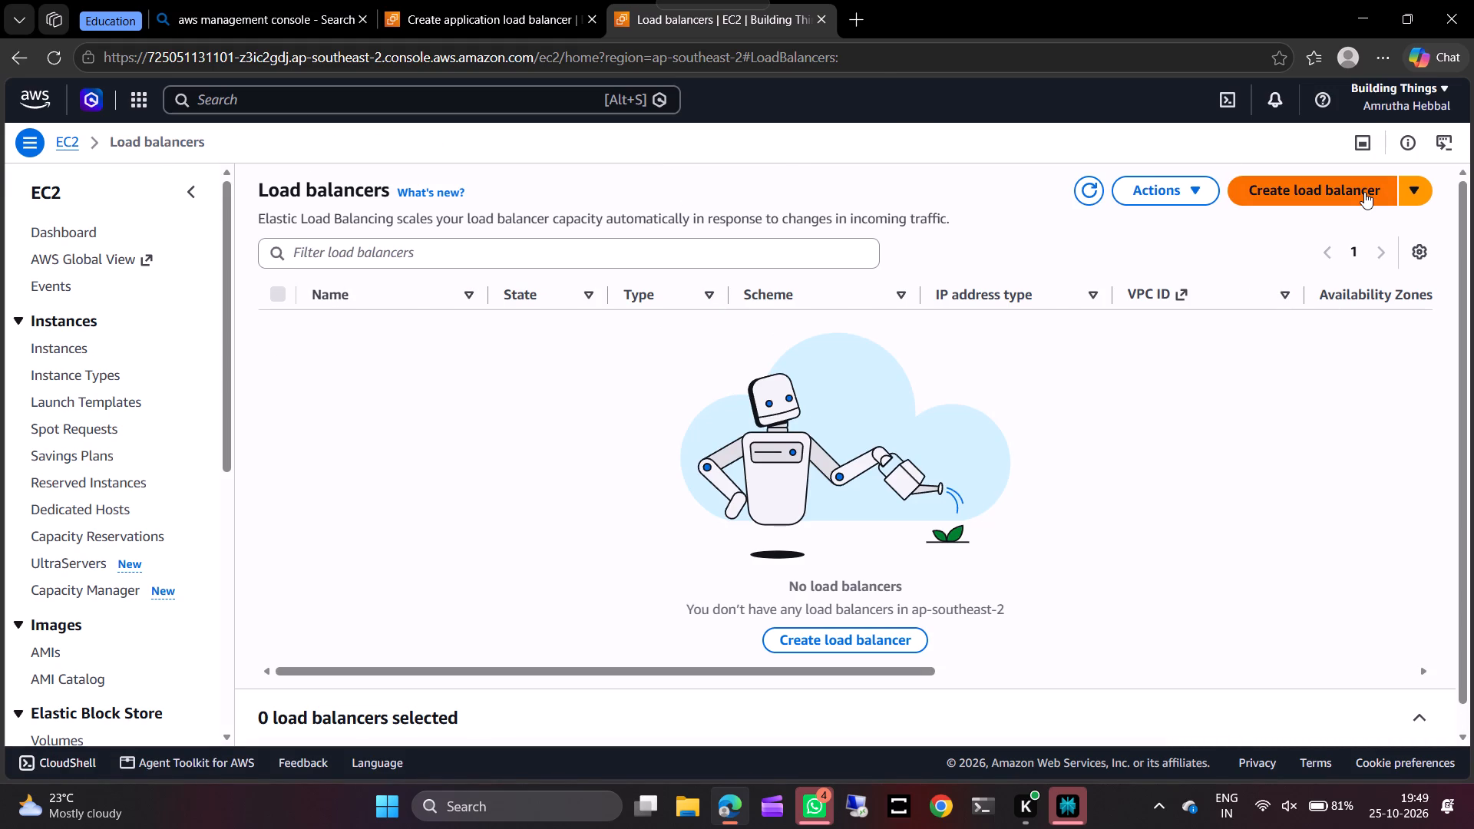
pyautogui.scroll(-2, 503, 375)
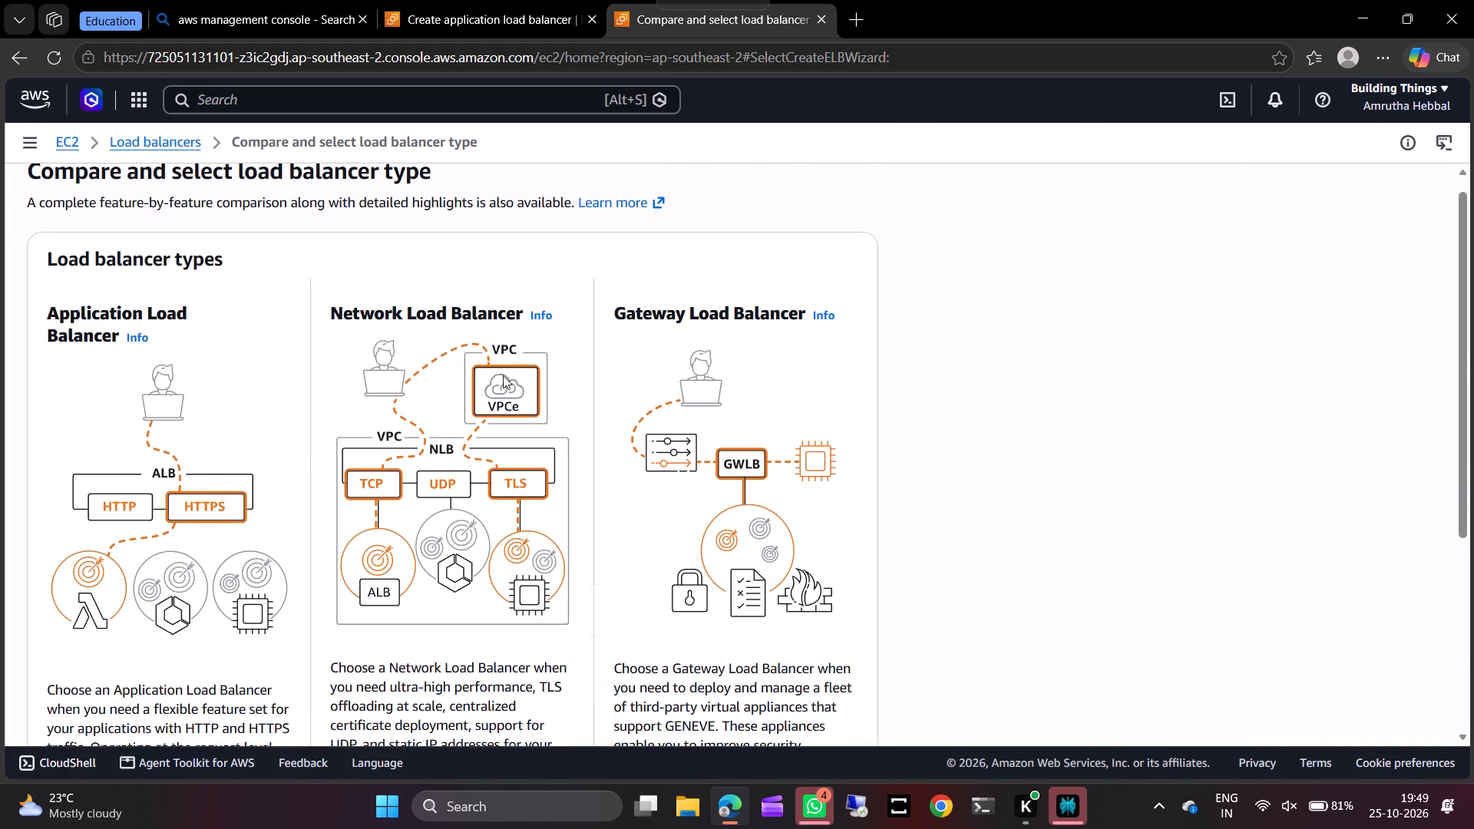
pyautogui.scroll(-3, 503, 375)
pyautogui.click(106, 532)
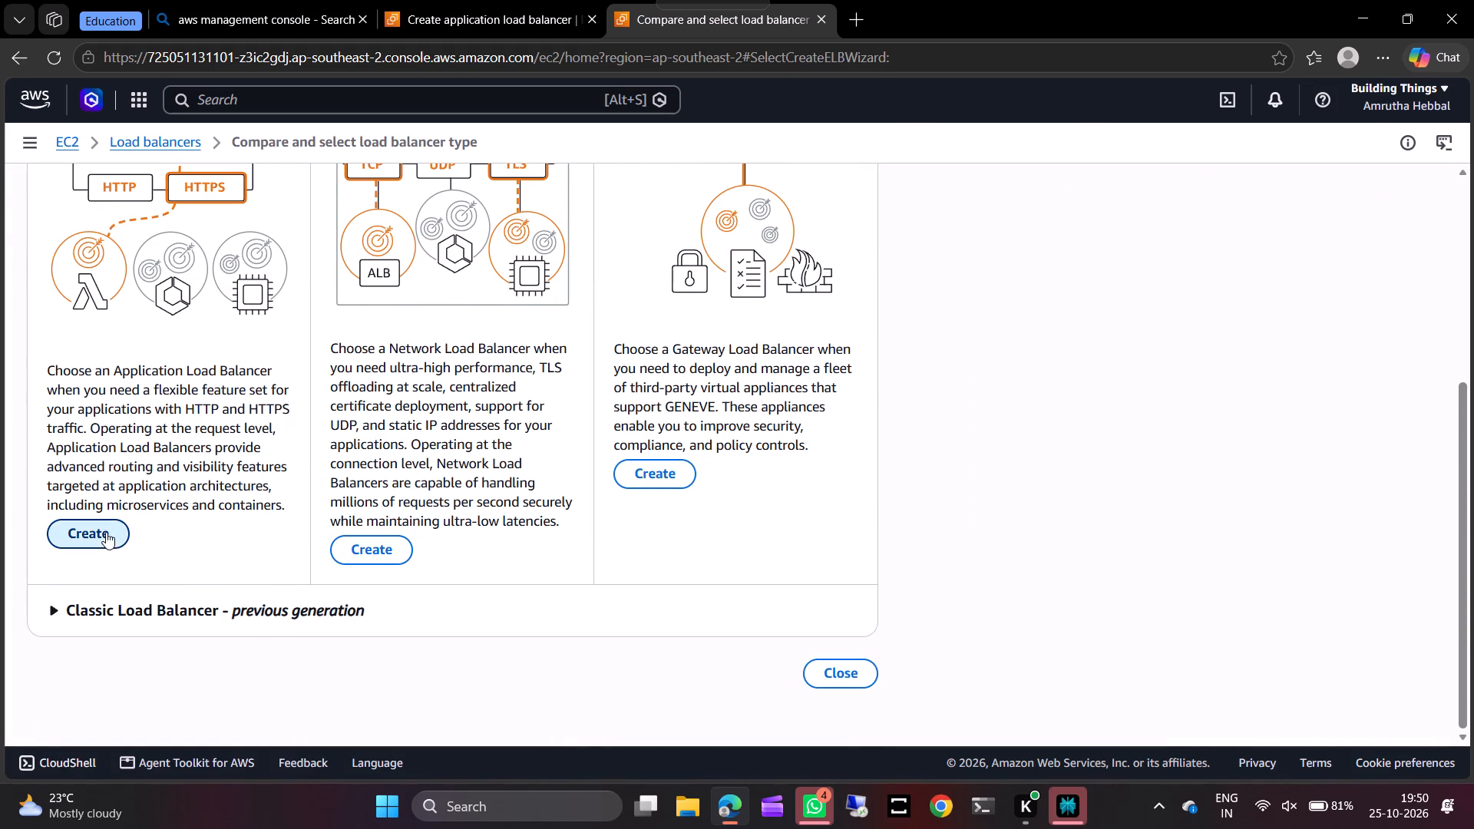
# Name the new load balancer ALB in its basic configuration.
pyautogui.click(249, 429)
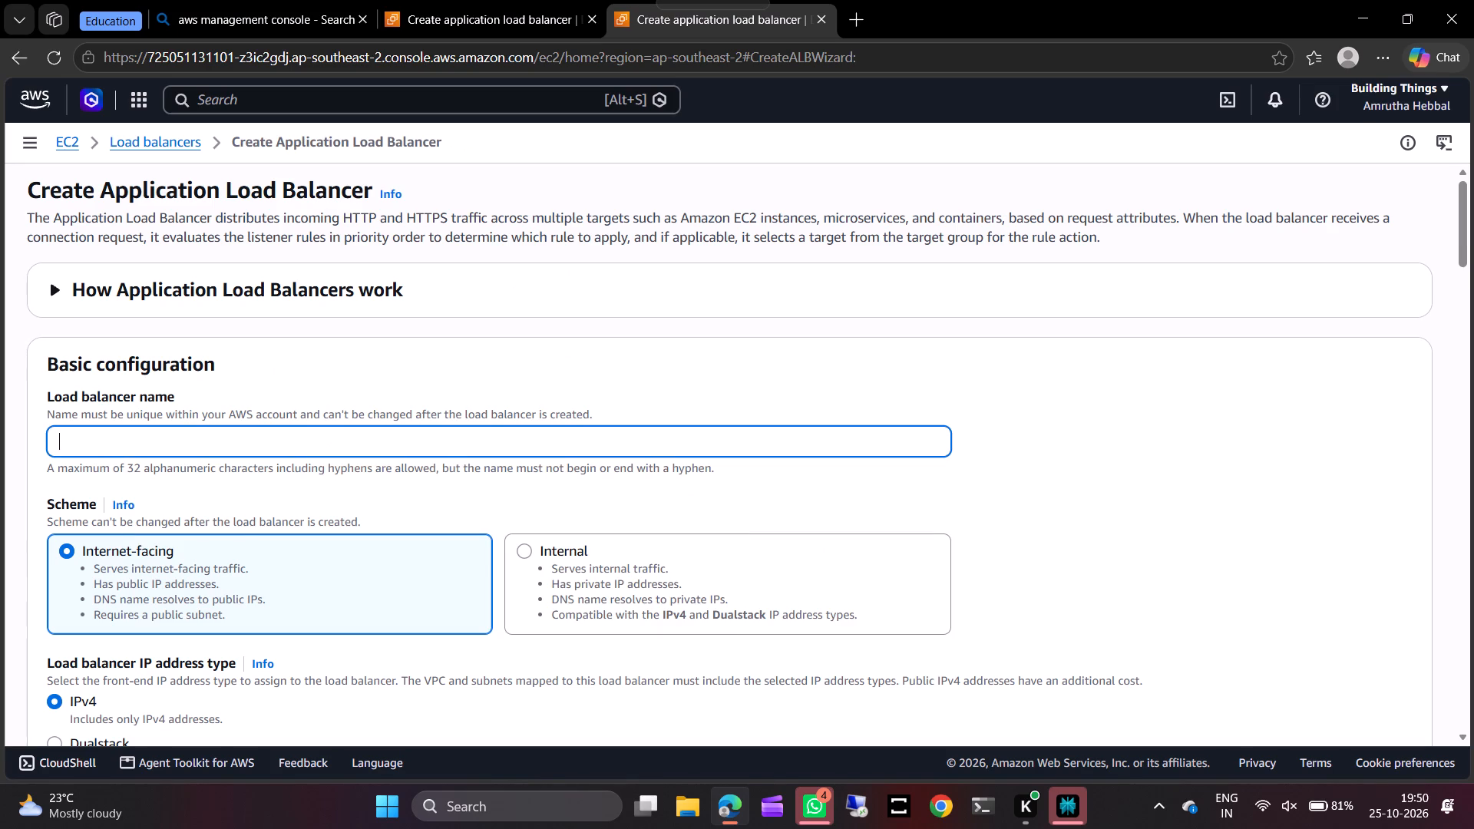
pyautogui.hotkey('shift', 'a')
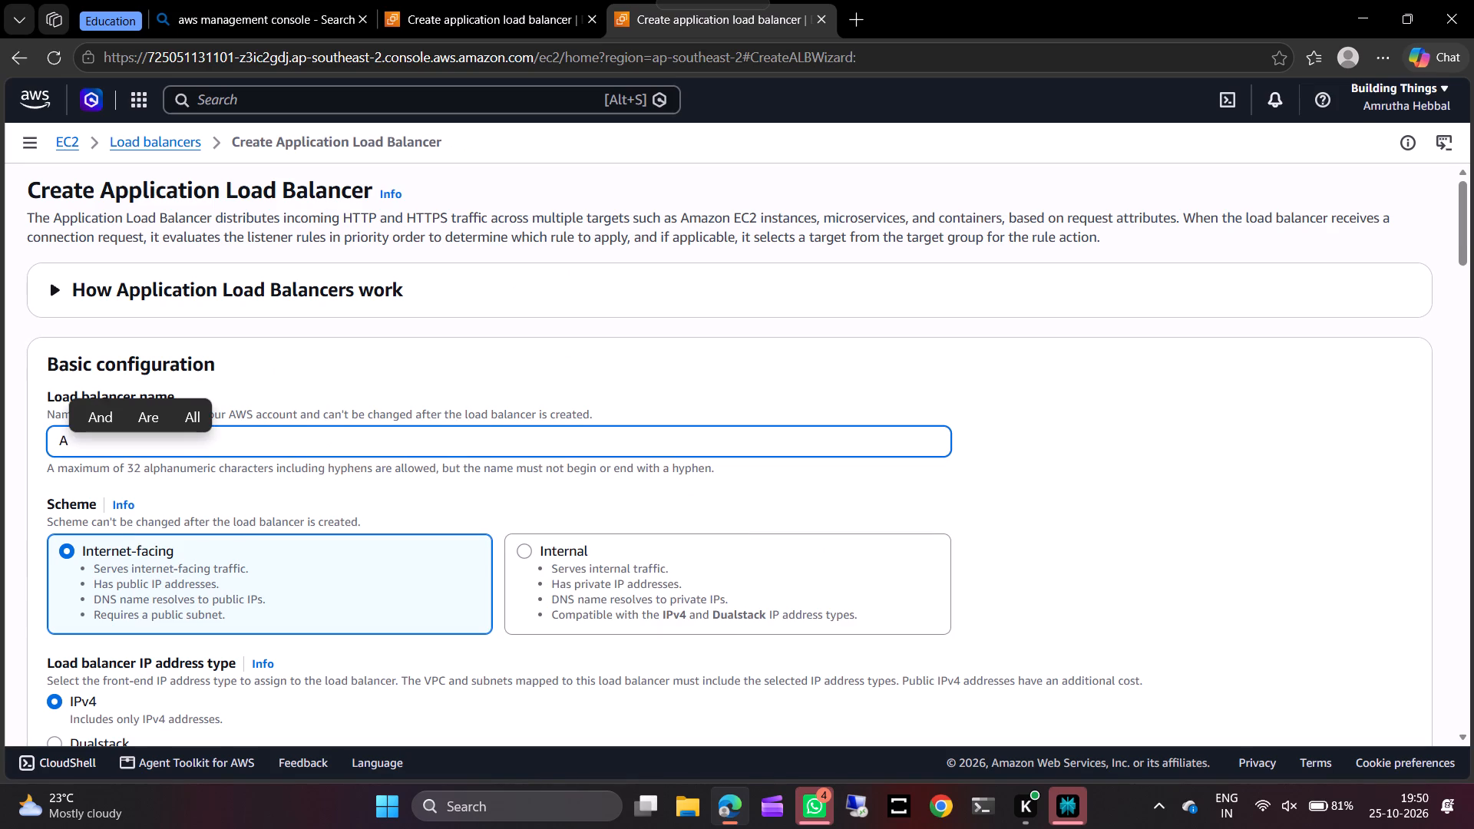
pyautogui.hotkey('shift', 'l')
pyautogui.hotkey('shift', 'b')
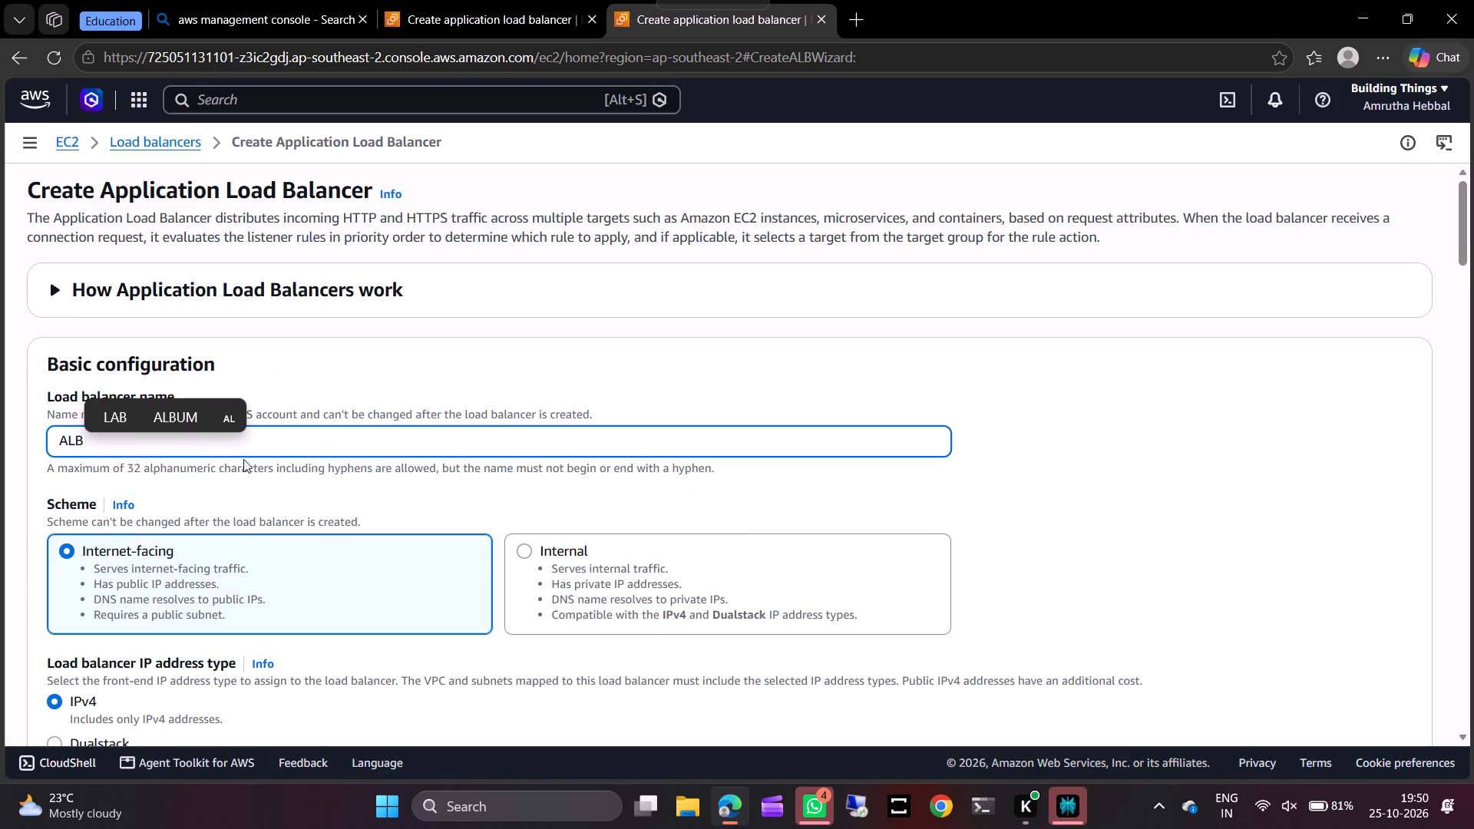
# Enable the ap-southeast-2a and ap-southeast-2b Availability Zones in the network mapping of ALB.
pyautogui.scroll(-3, 165, 485)
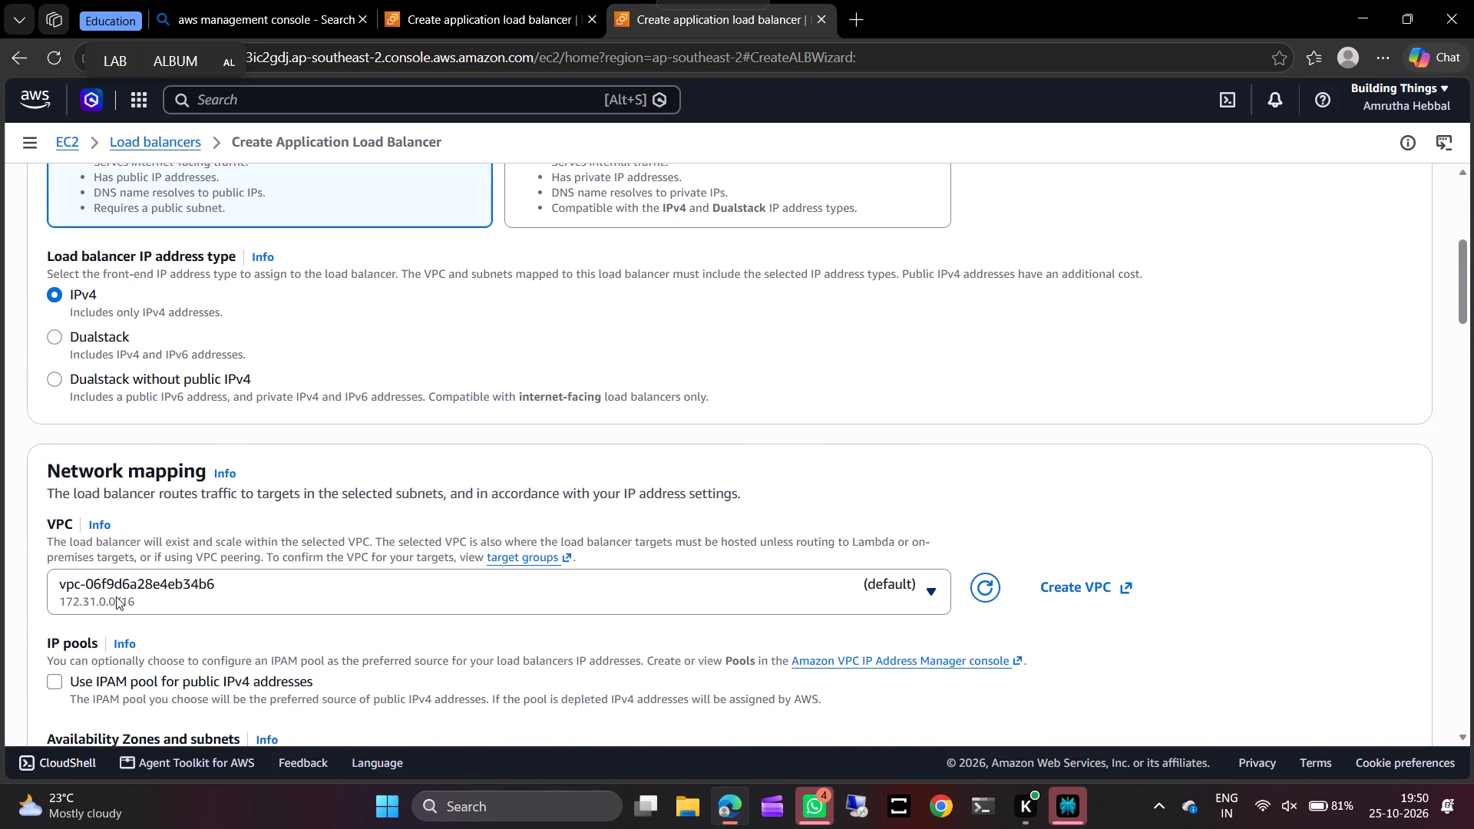
pyautogui.scroll(-3, 179, 592)
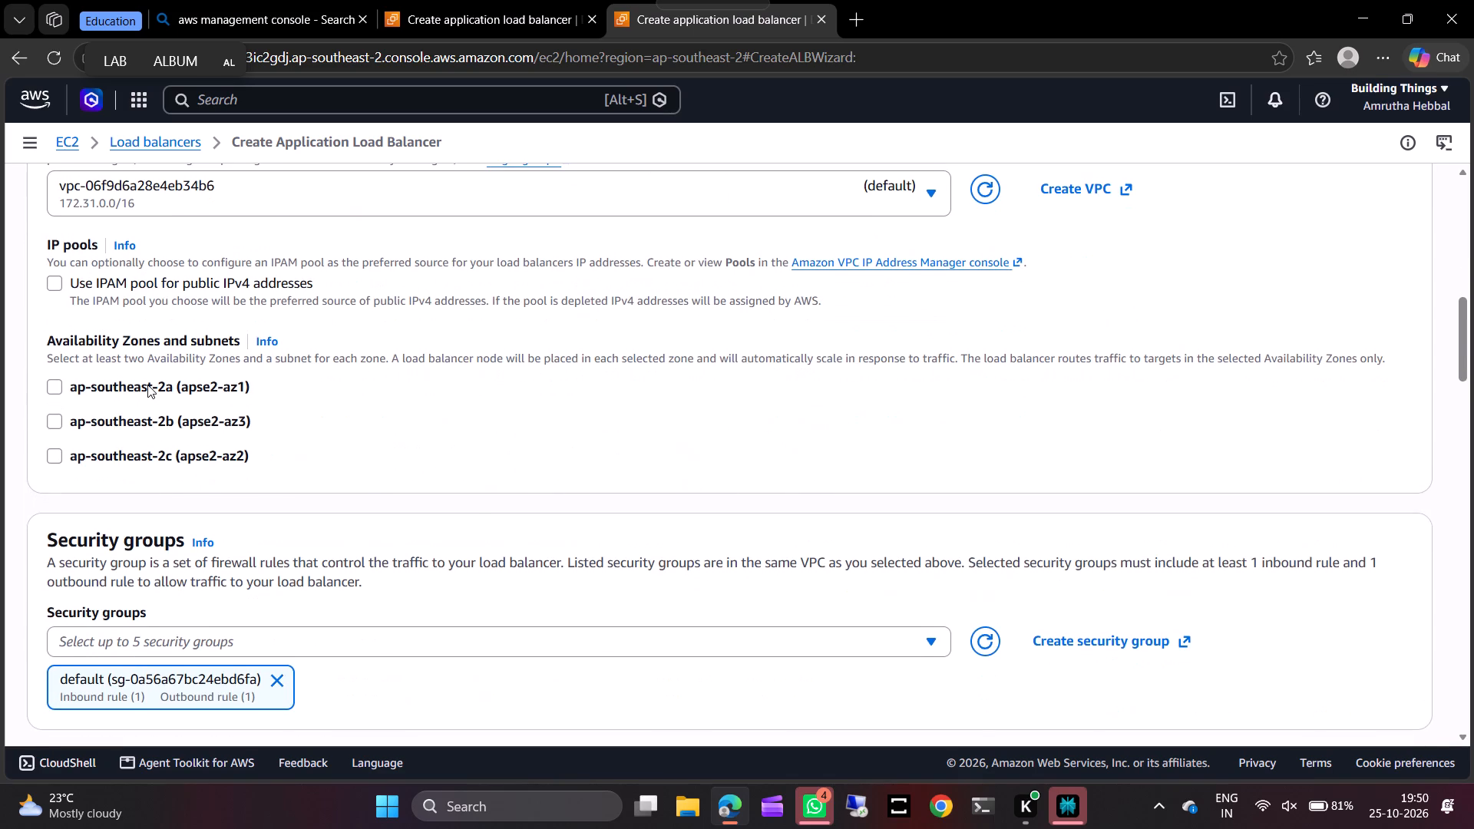
pyautogui.click(147, 385)
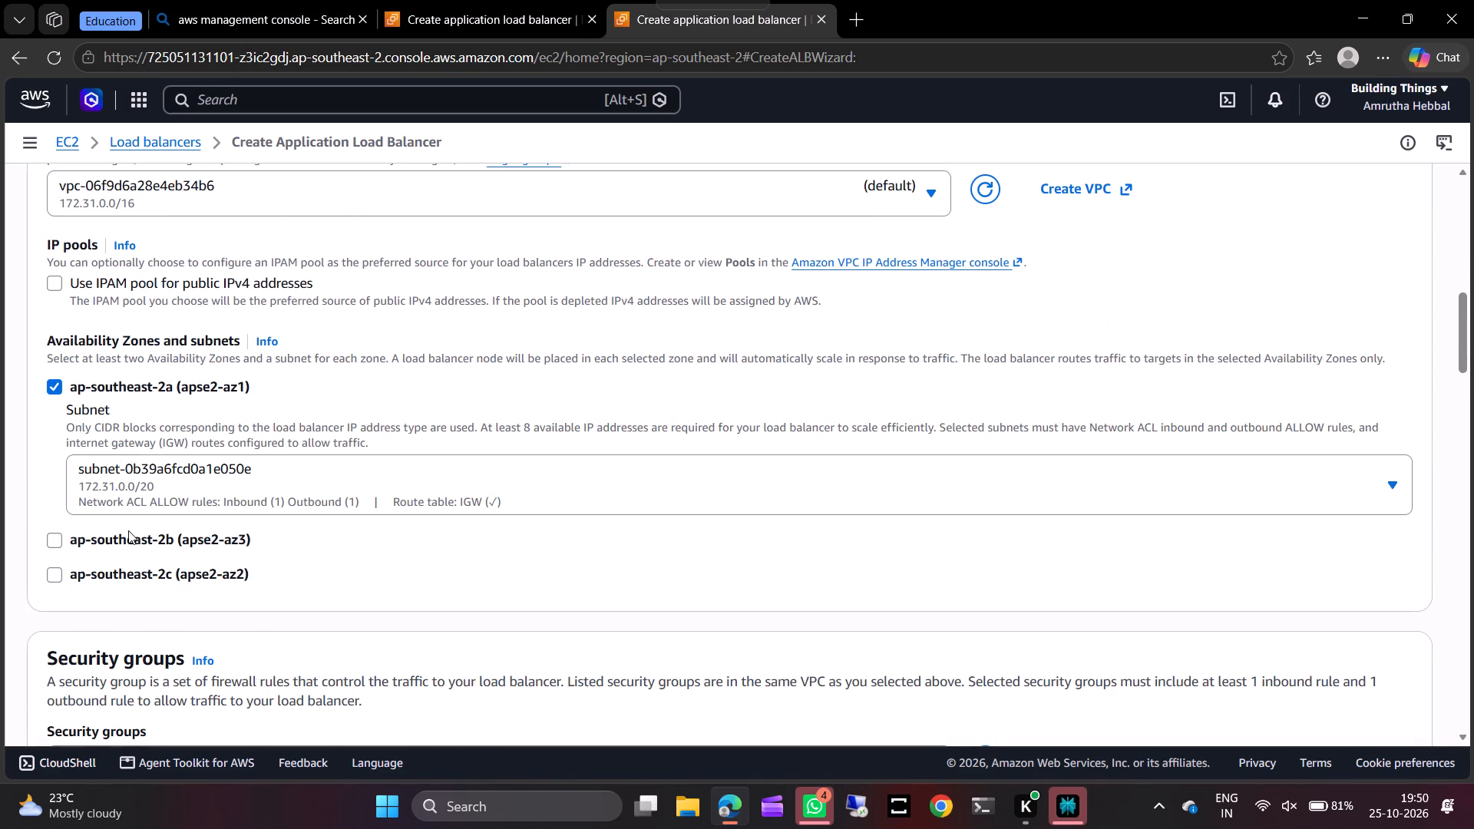
pyautogui.click(128, 530)
# Set the HTTP:80 listener's default action to forward traffic to the target group TG.
pyautogui.scroll(-4, 128, 530)
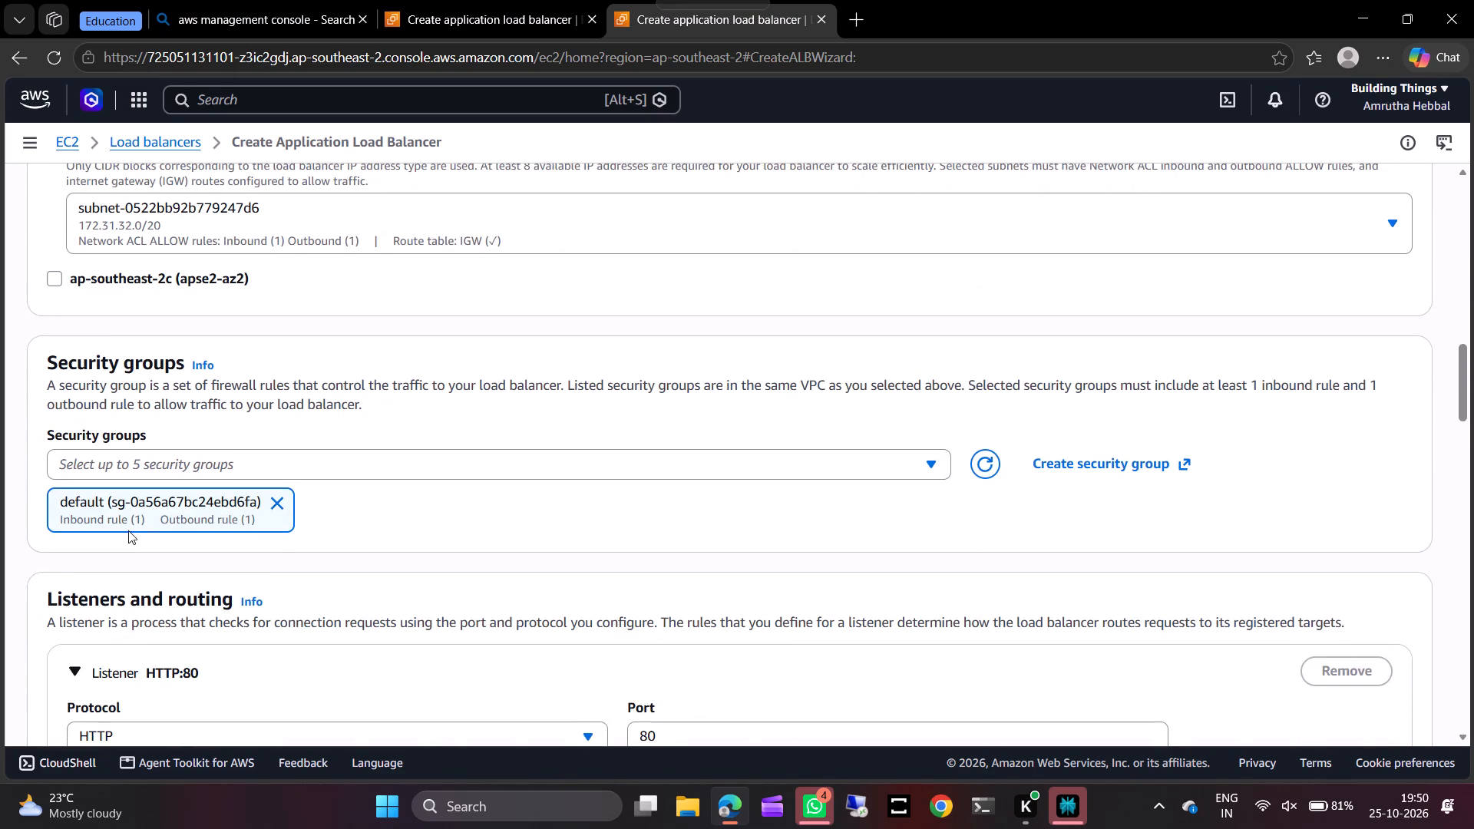
pyautogui.scroll(-4, 184, 564)
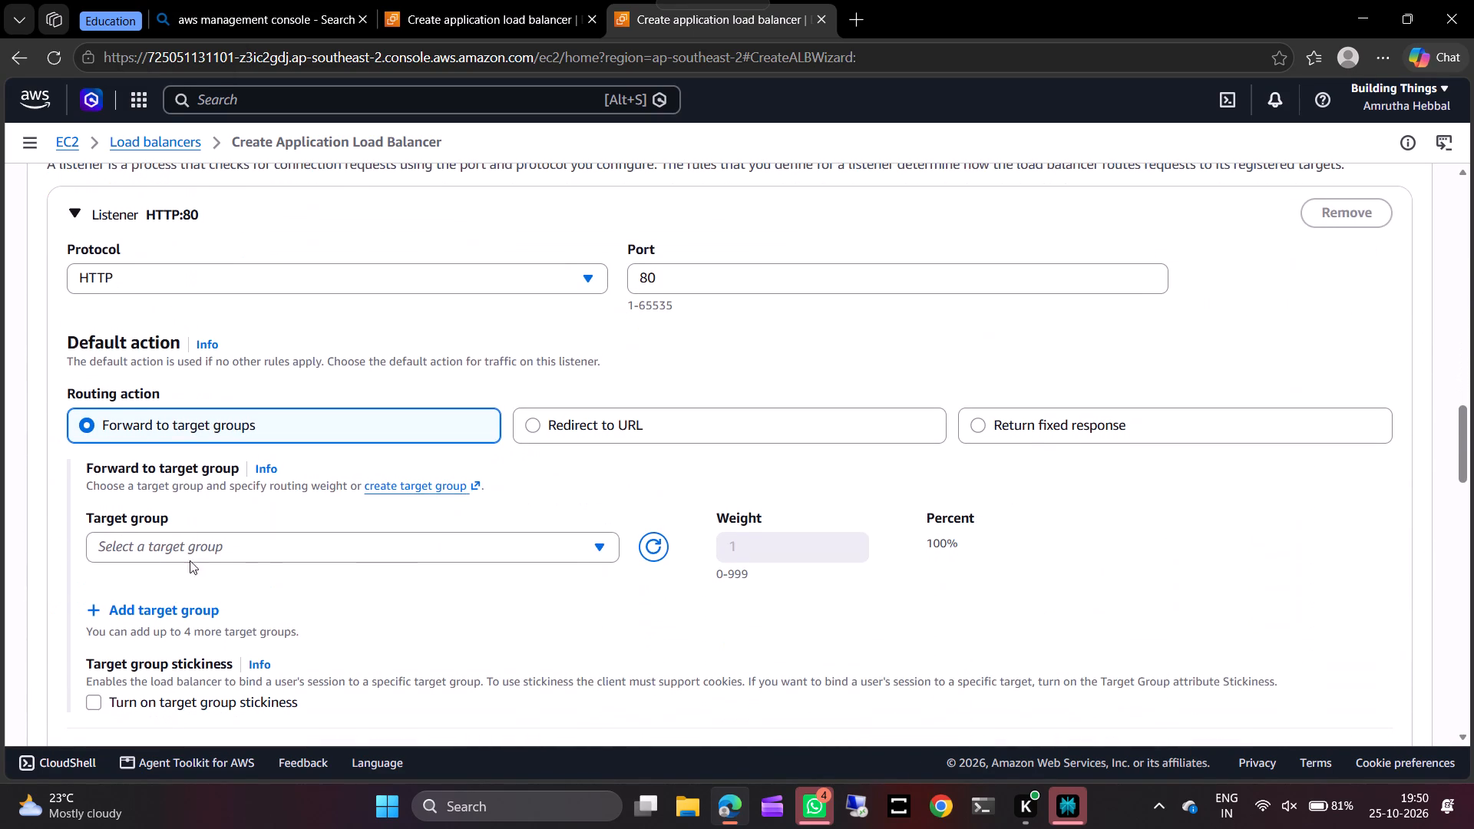
pyautogui.click(212, 550)
pyautogui.click(192, 615)
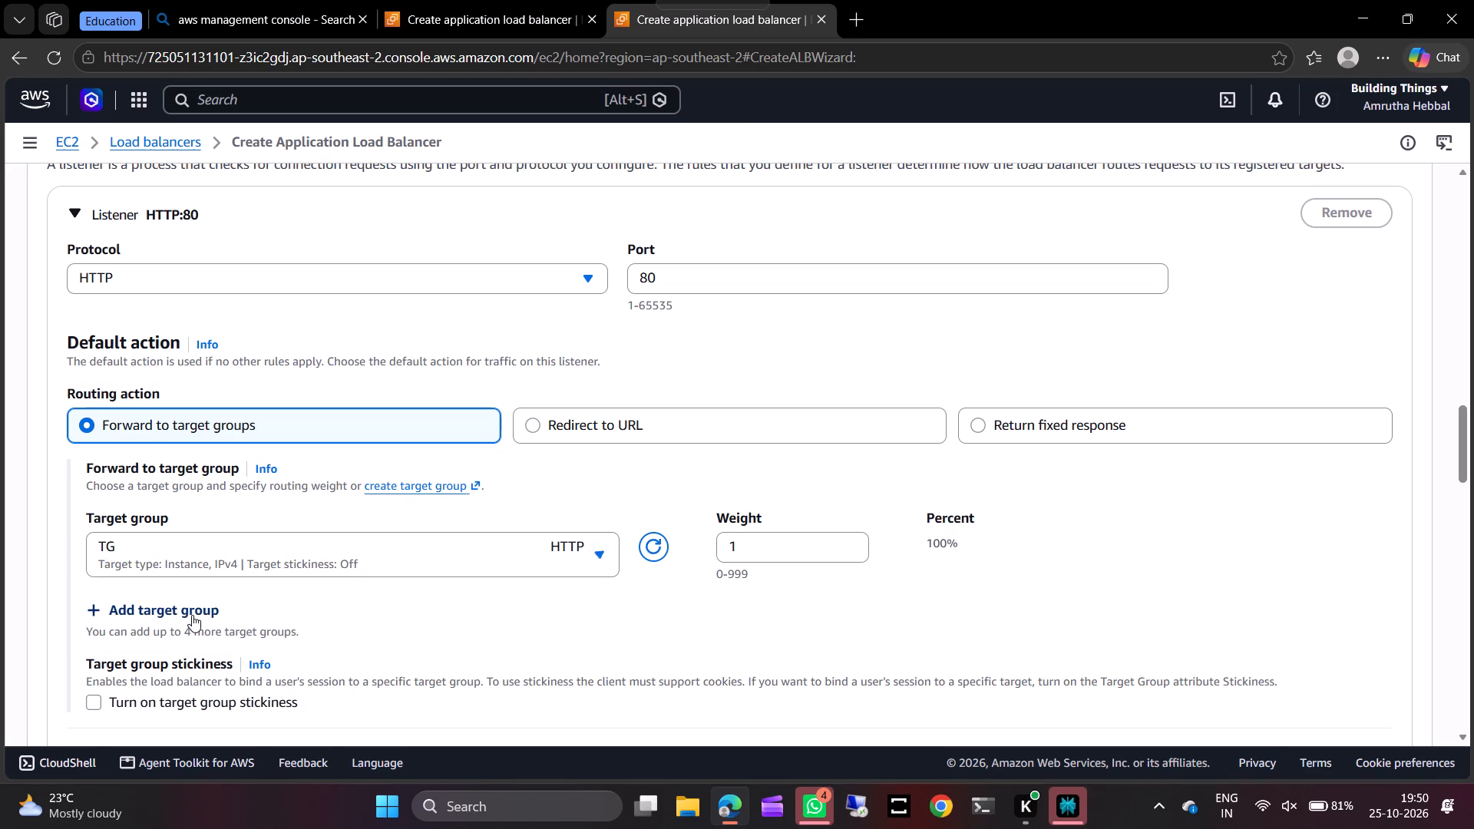
# Create the load balancer ALB, leaving the optional tags and service integrations unset.
pyautogui.scroll(-2, 315, 616)
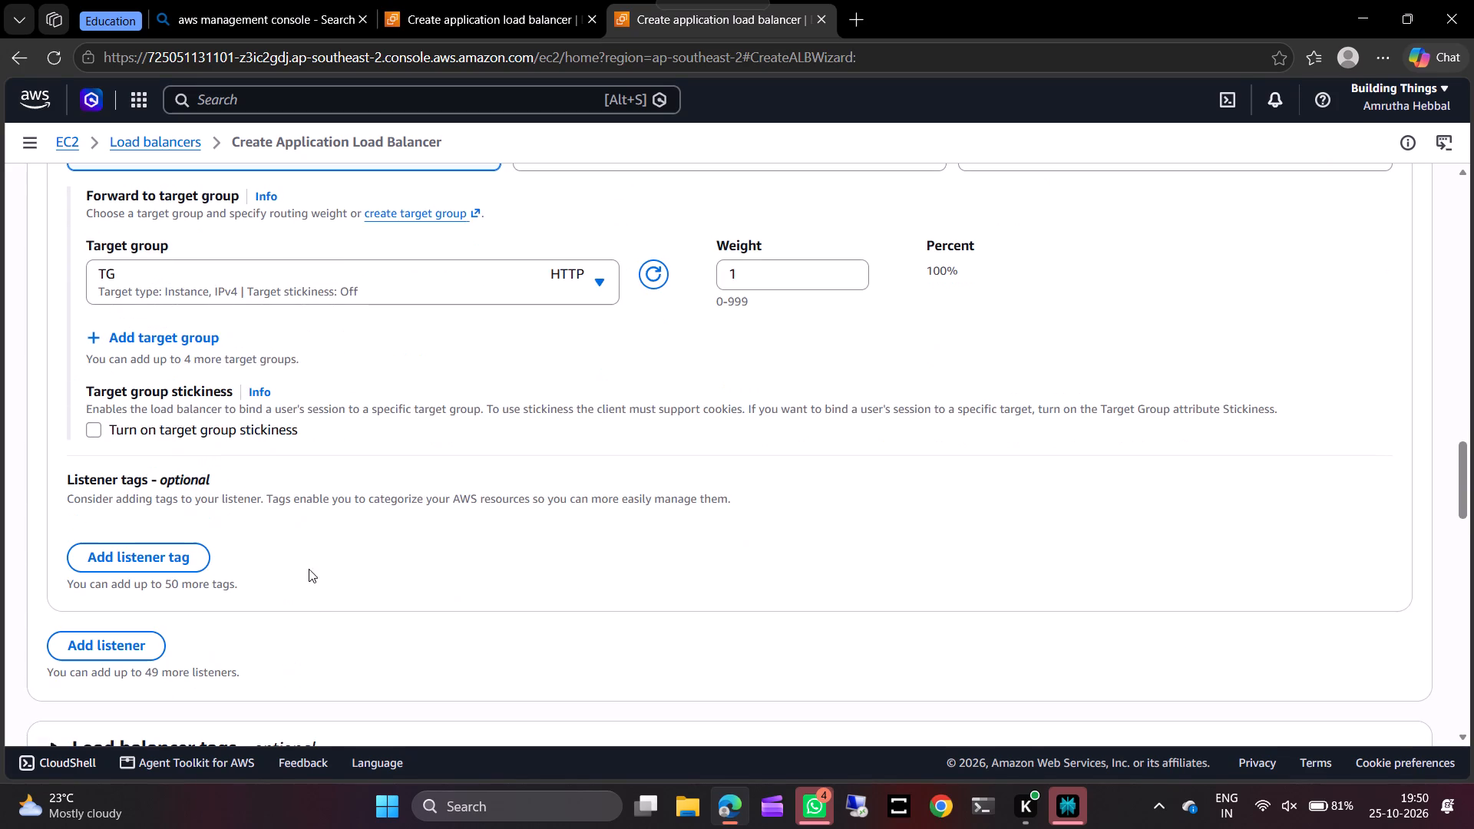
pyautogui.scroll(-7, 314, 553)
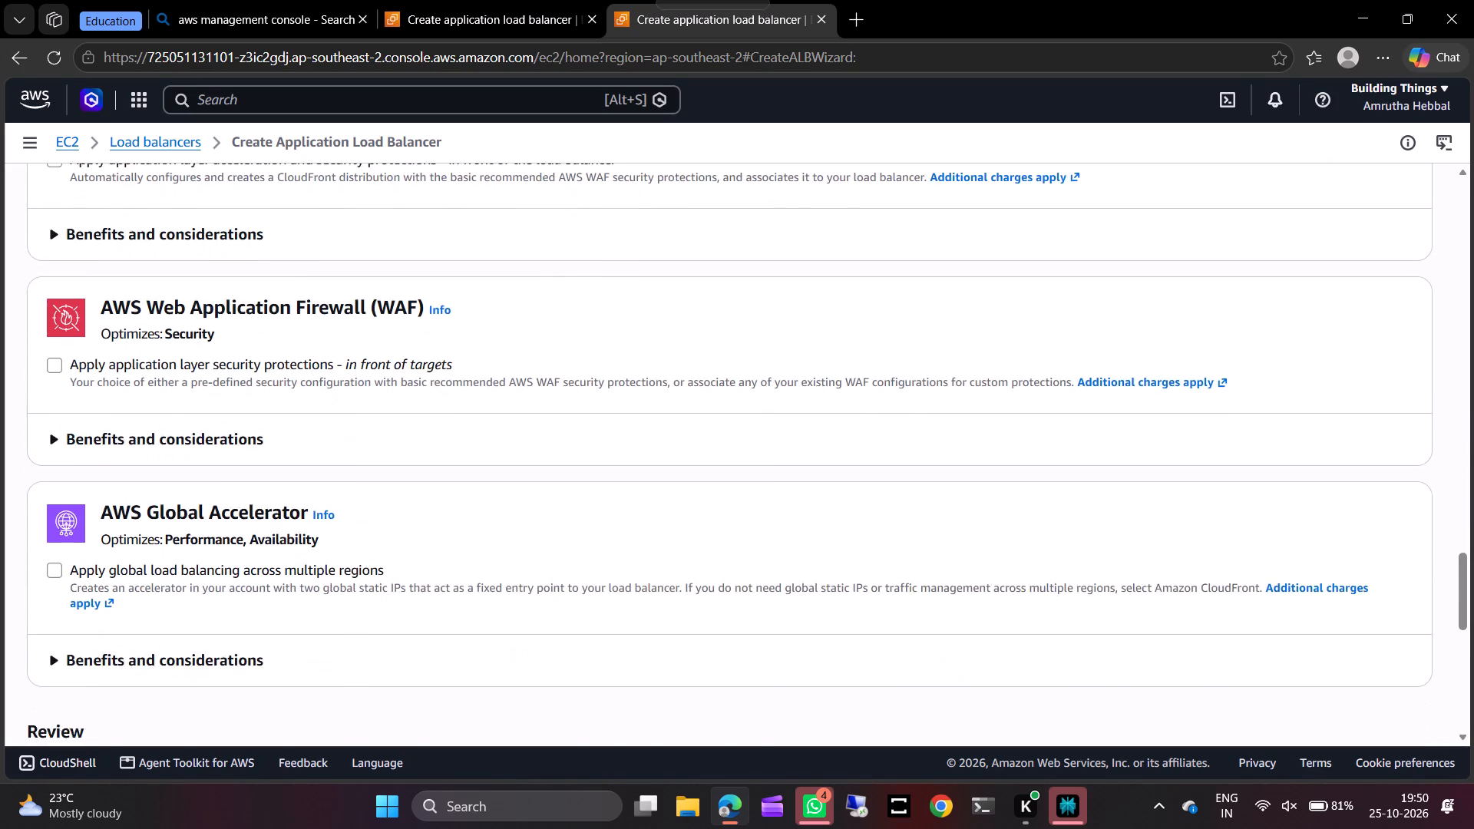
pyautogui.scroll(-7, 314, 553)
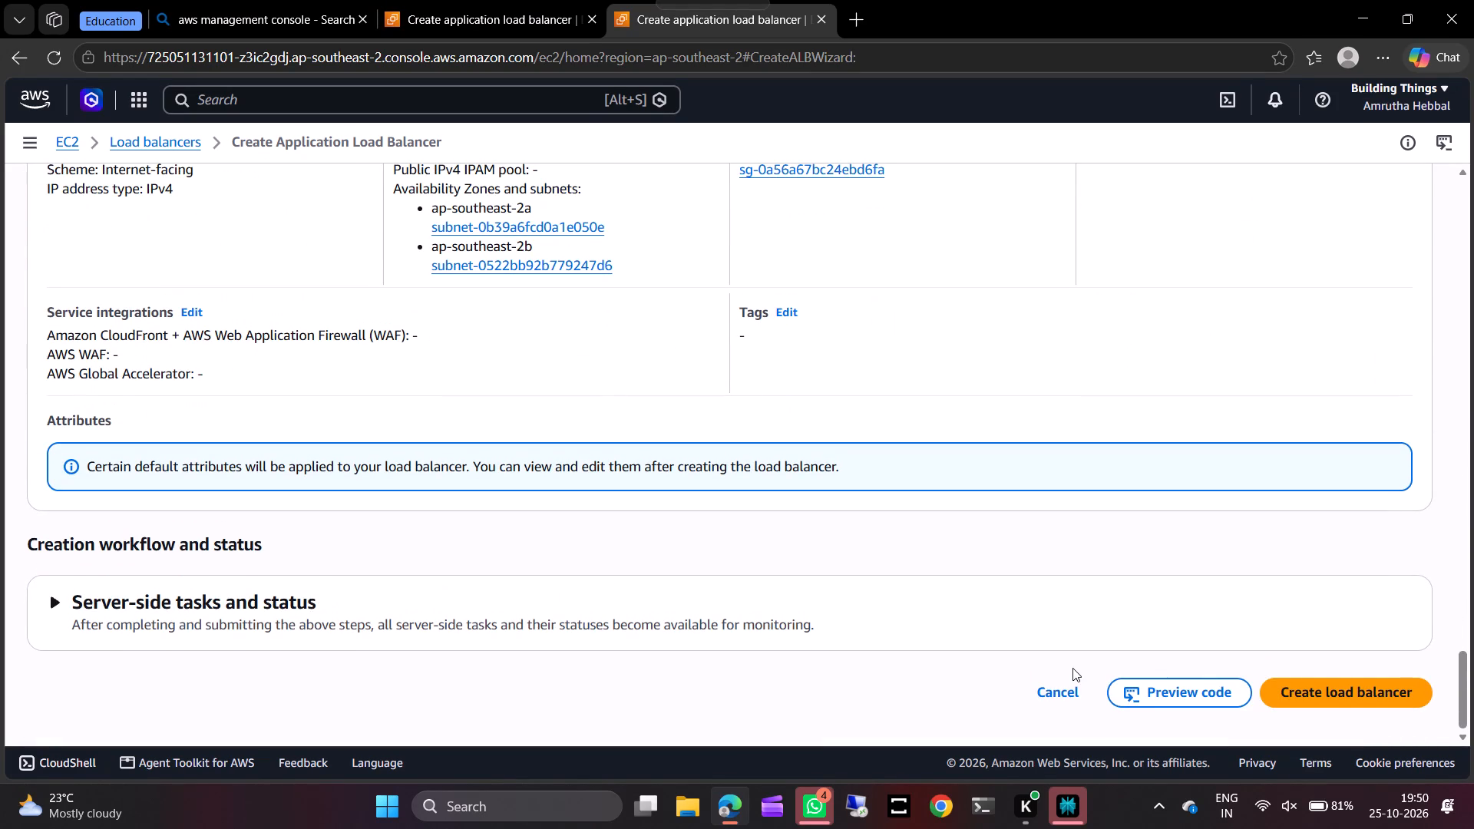
pyautogui.click(1314, 685)
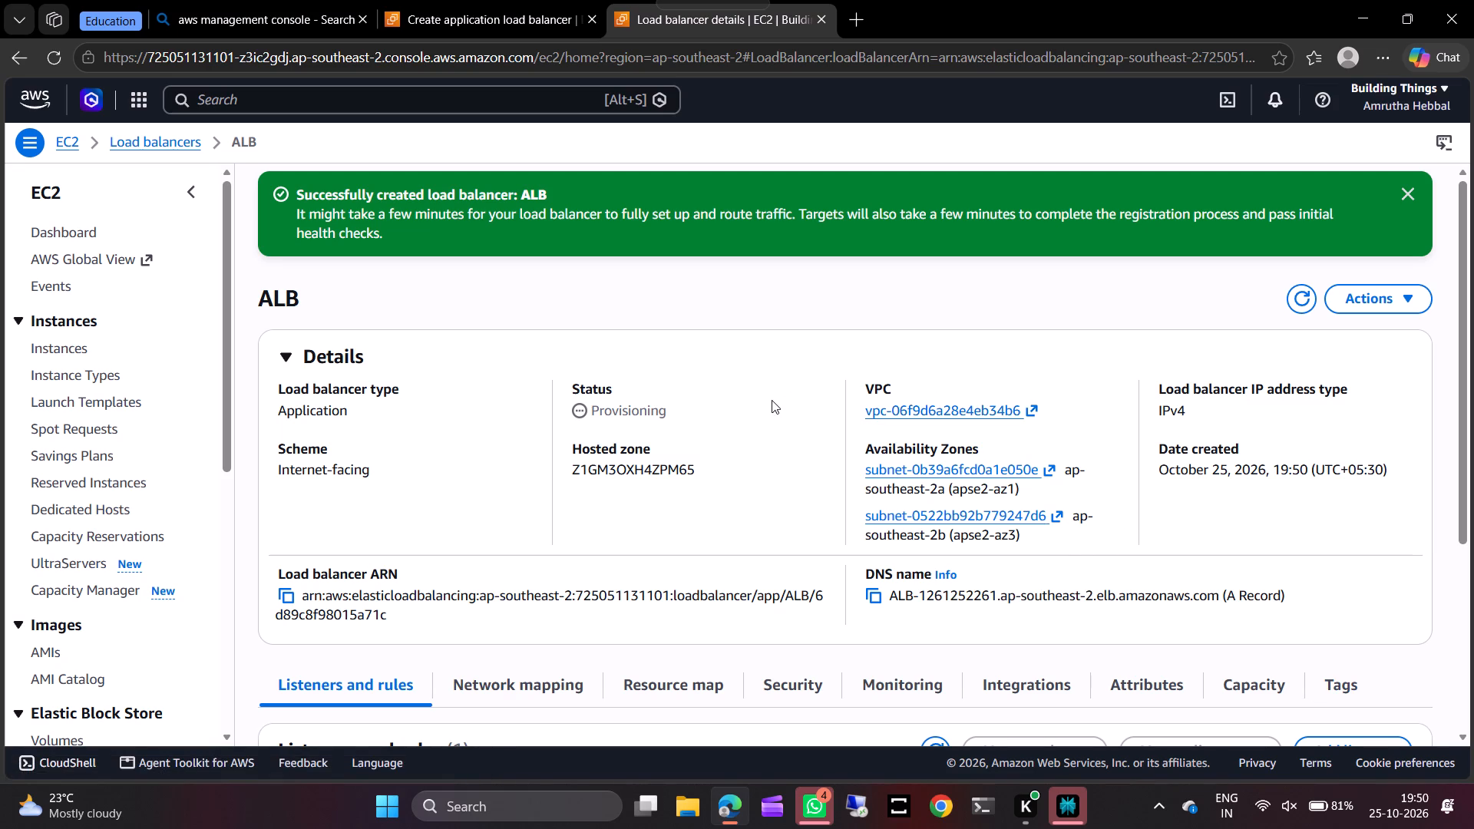
# Review the details, listeners and rules of ALB, and refresh the load balancer's information to check its status.
pyautogui.scroll(-4, 705, 434)
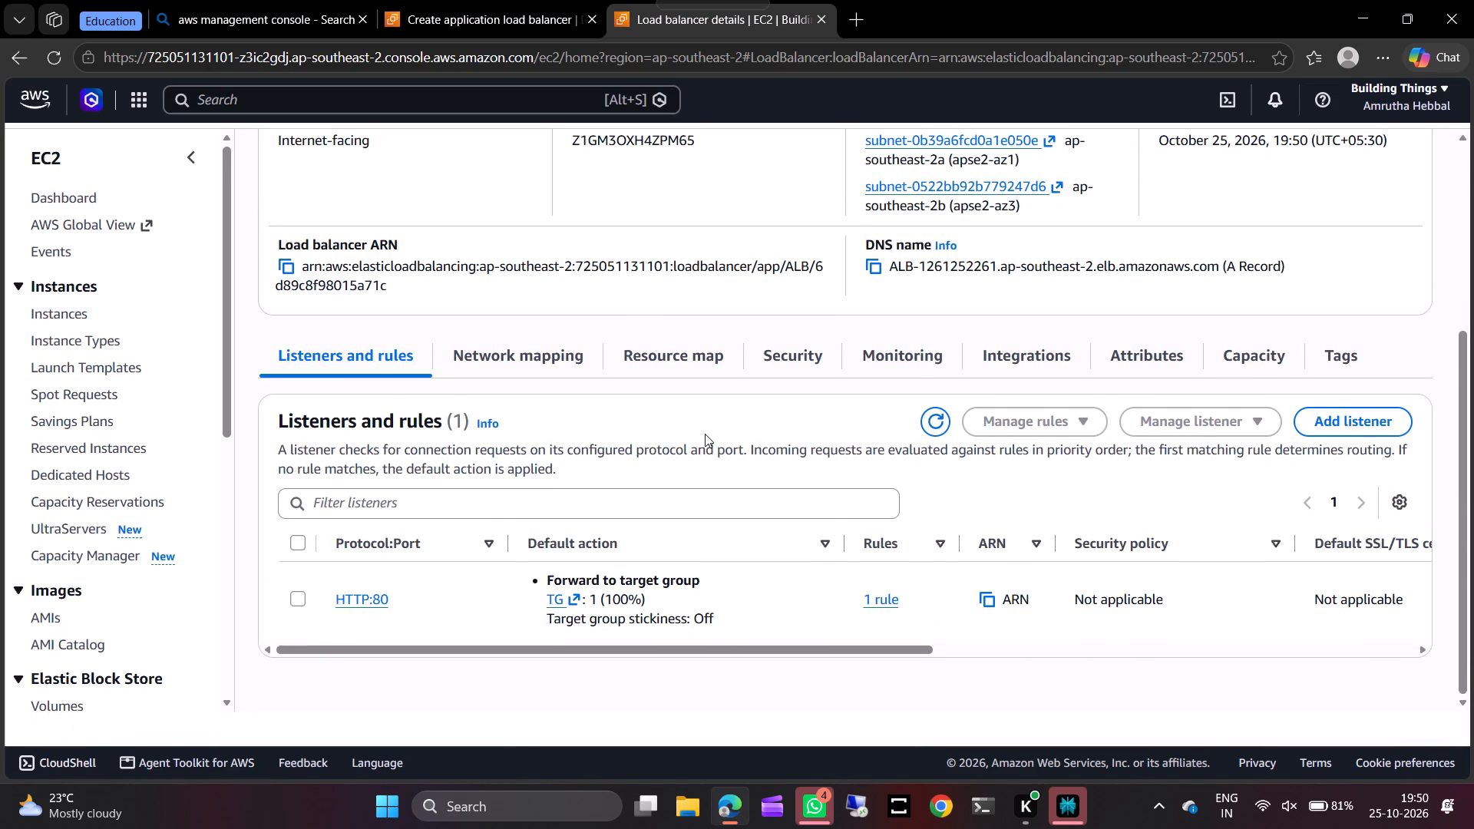
pyautogui.scroll(-1, 705, 434)
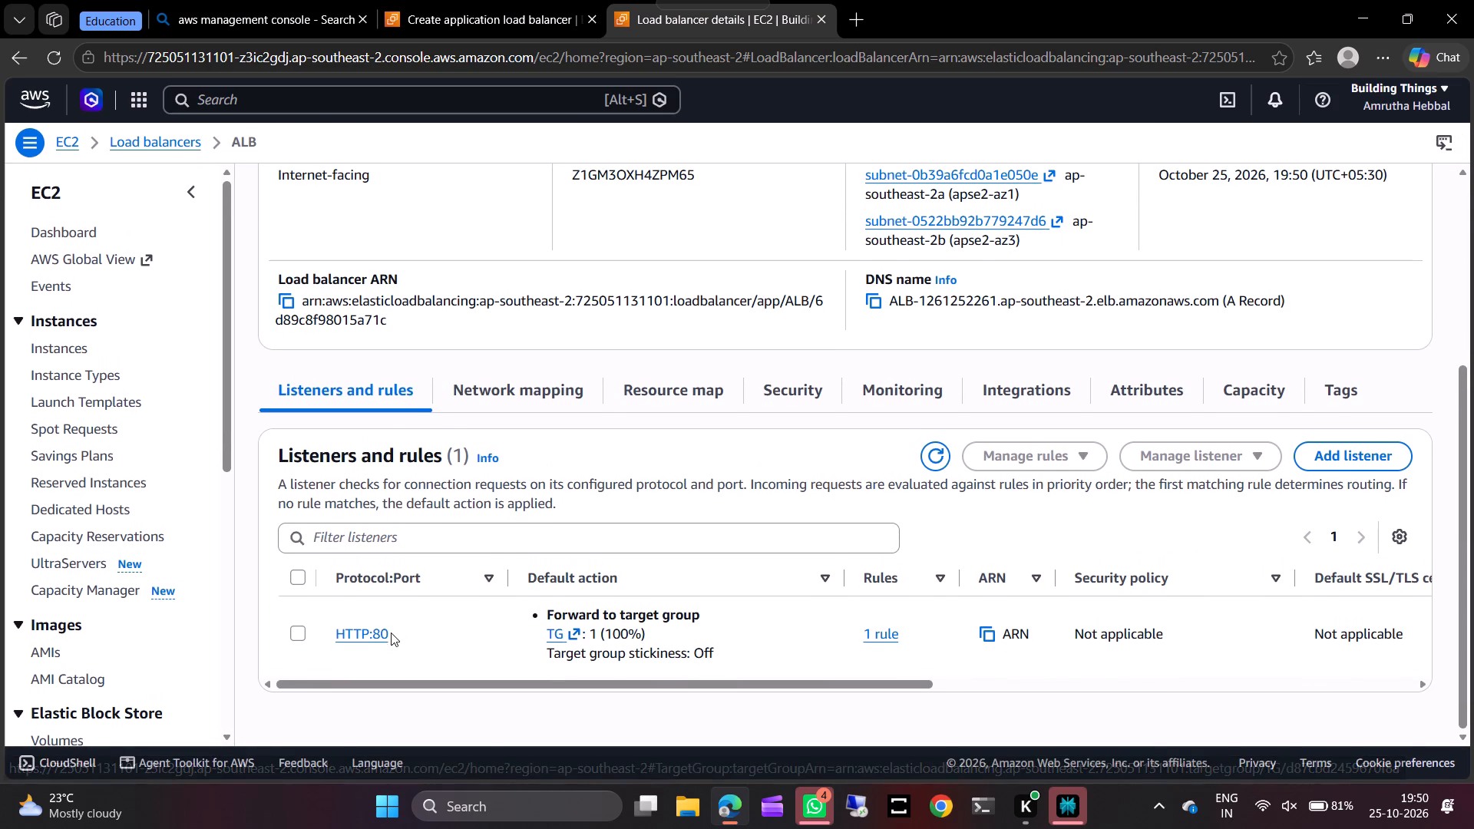
pyautogui.scroll(2, 628, 373)
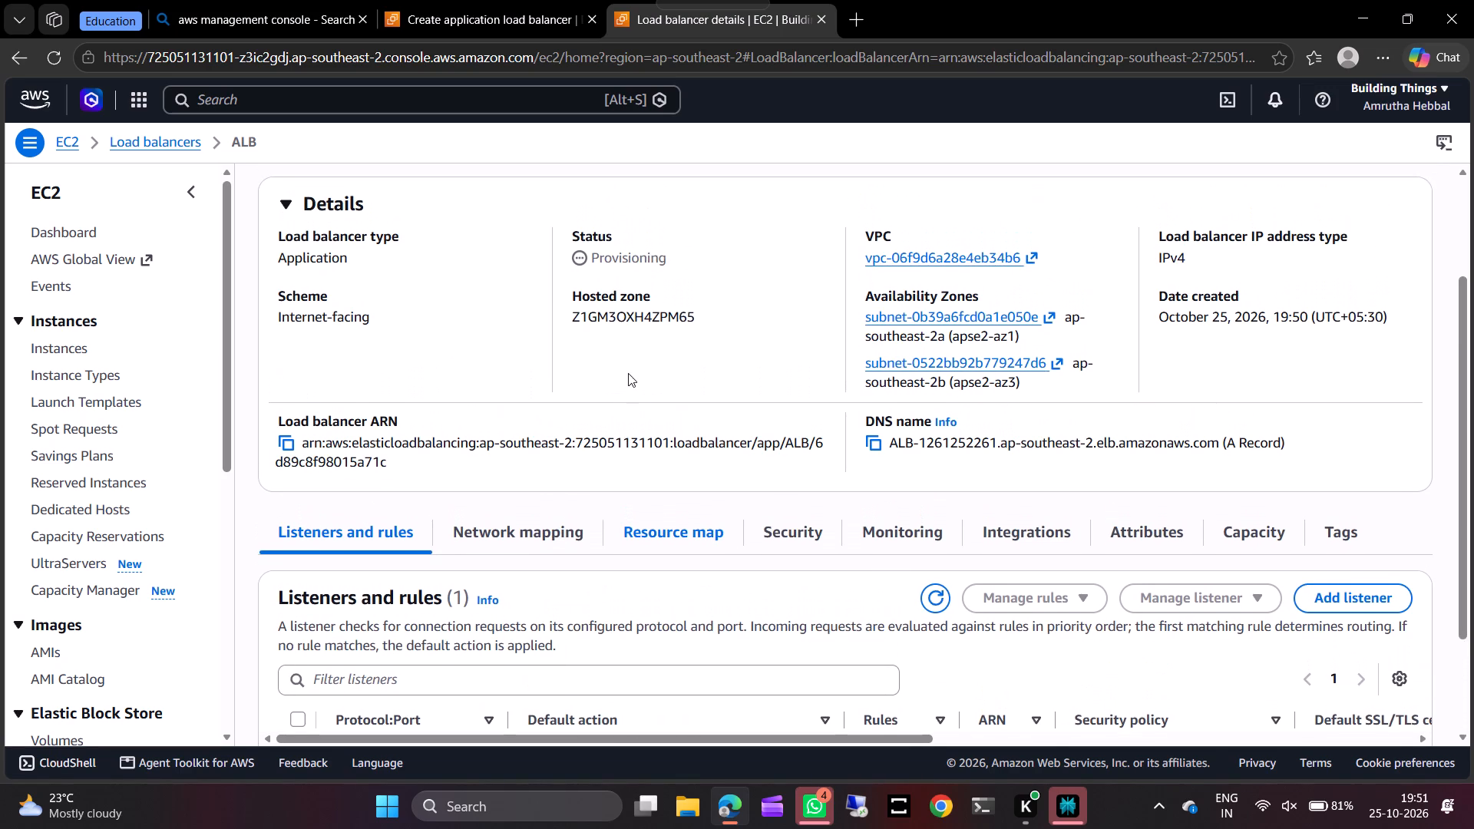
pyautogui.scroll(6, 628, 373)
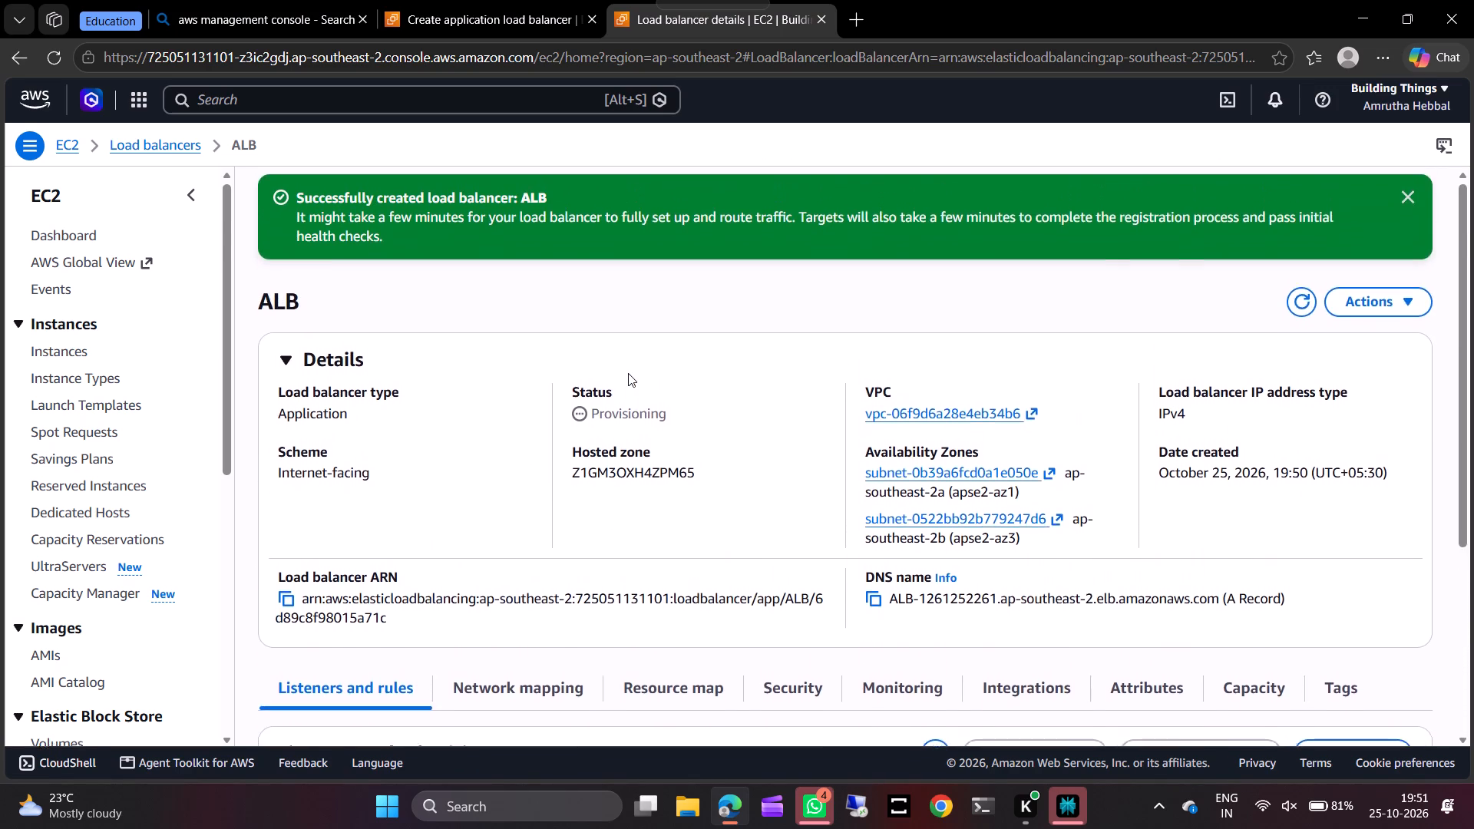
pyautogui.scroll(2, 628, 373)
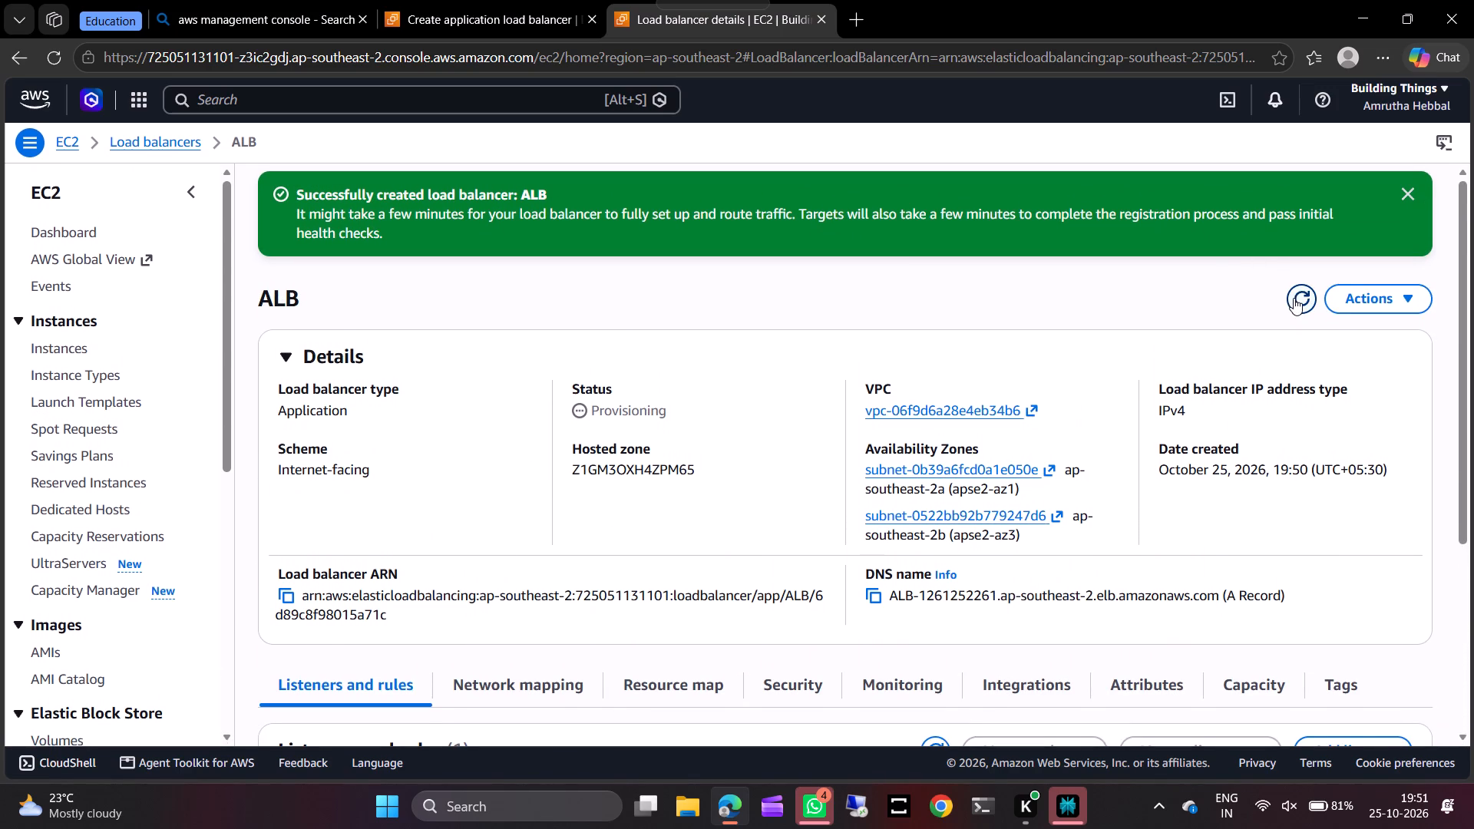
pyautogui.click(1294, 298)
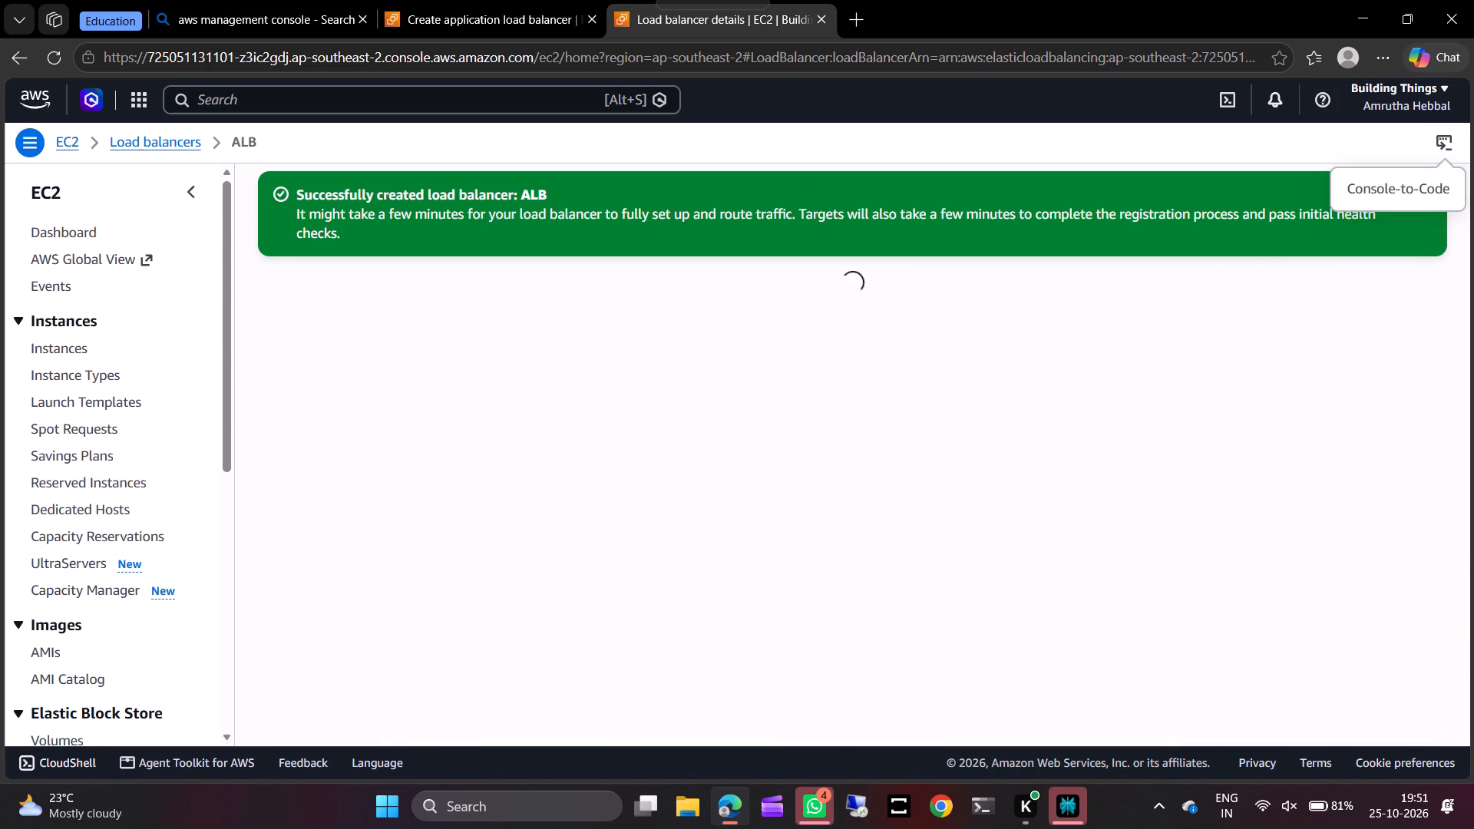
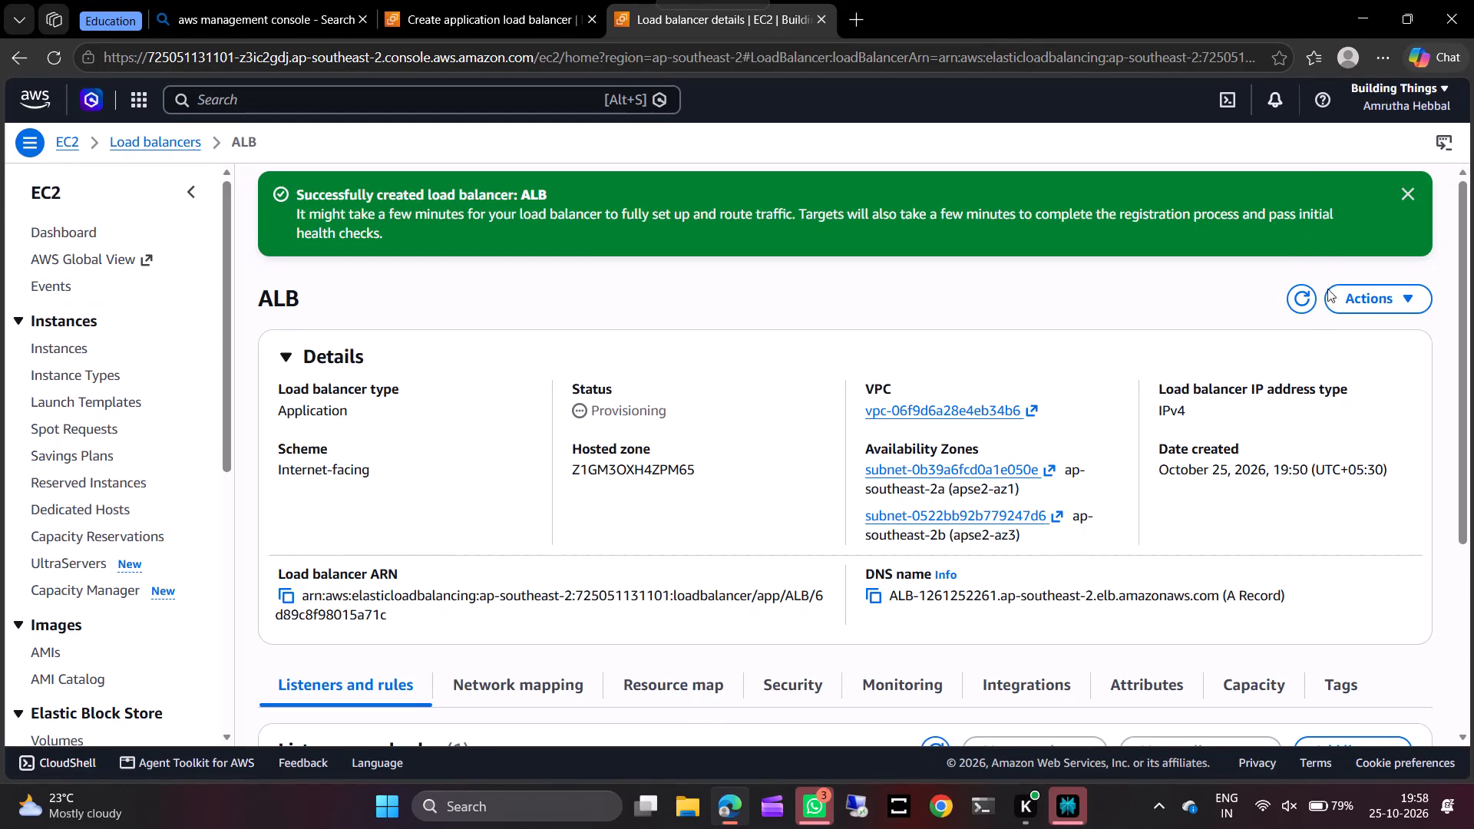
# Refresh the details of the load balancer ALB and dismiss the creation notification.
pyautogui.click(1305, 301)
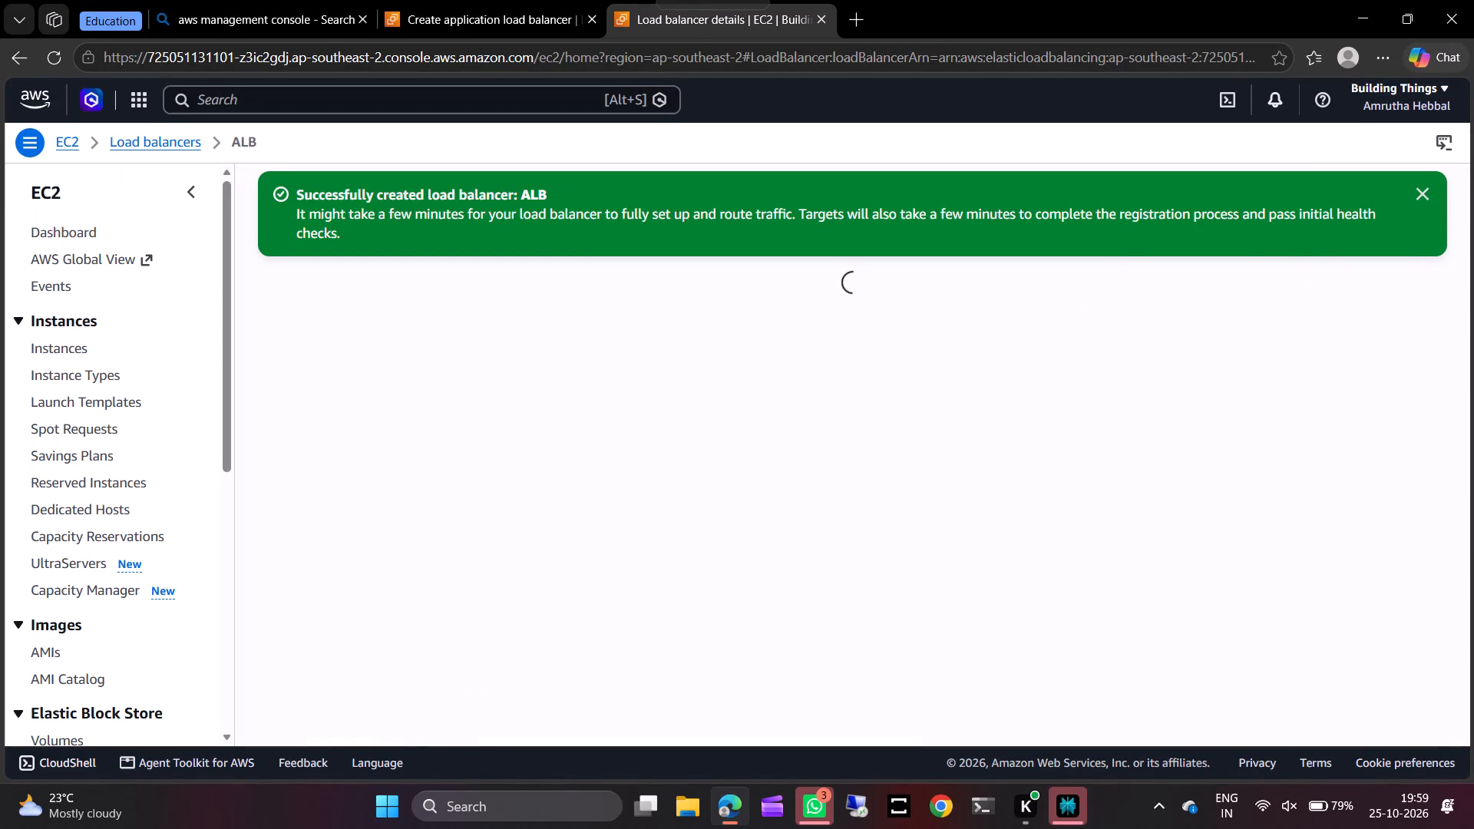
pyautogui.click(1248, 254)
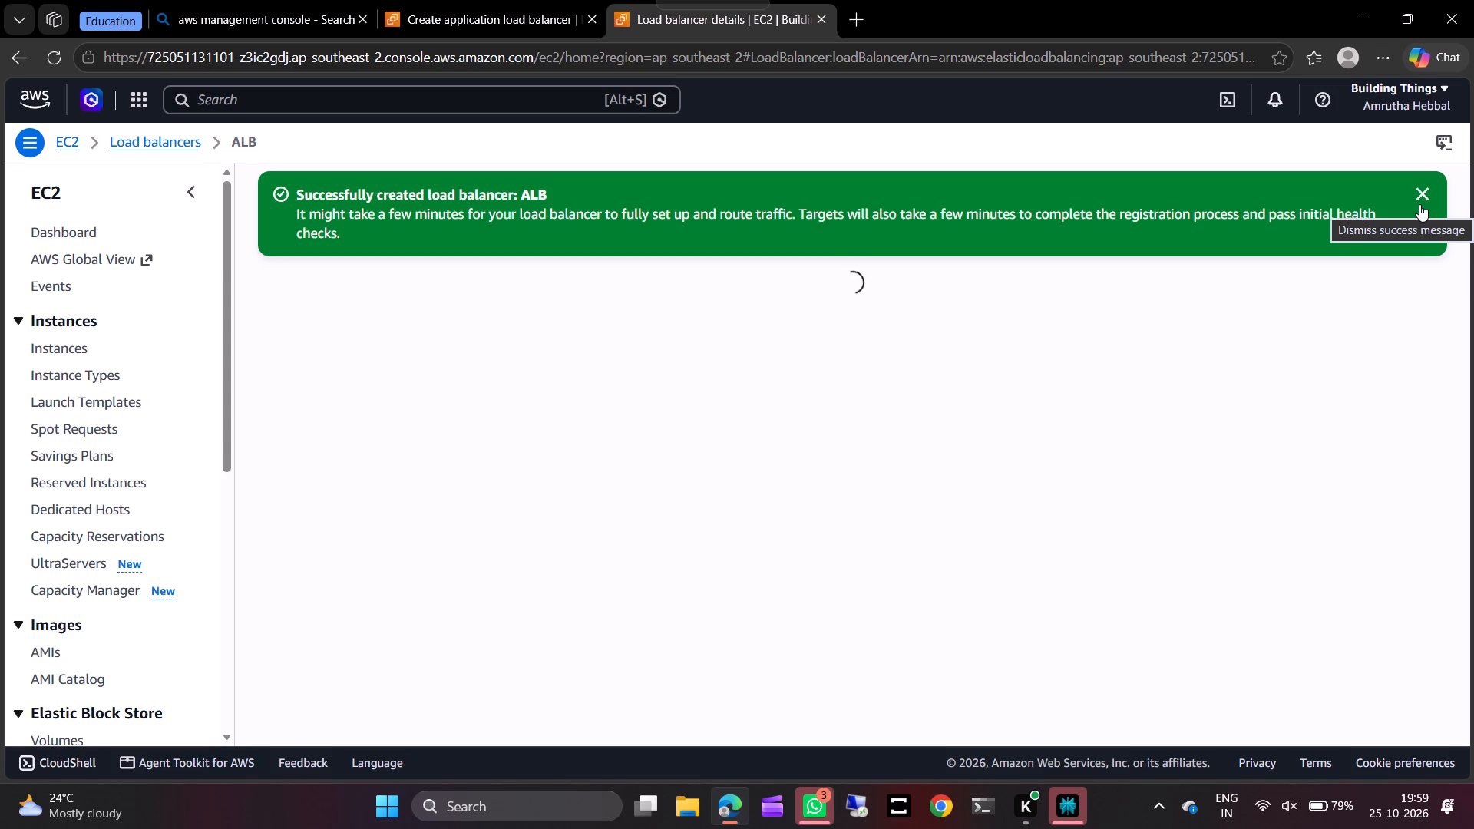
pyautogui.click(1419, 204)
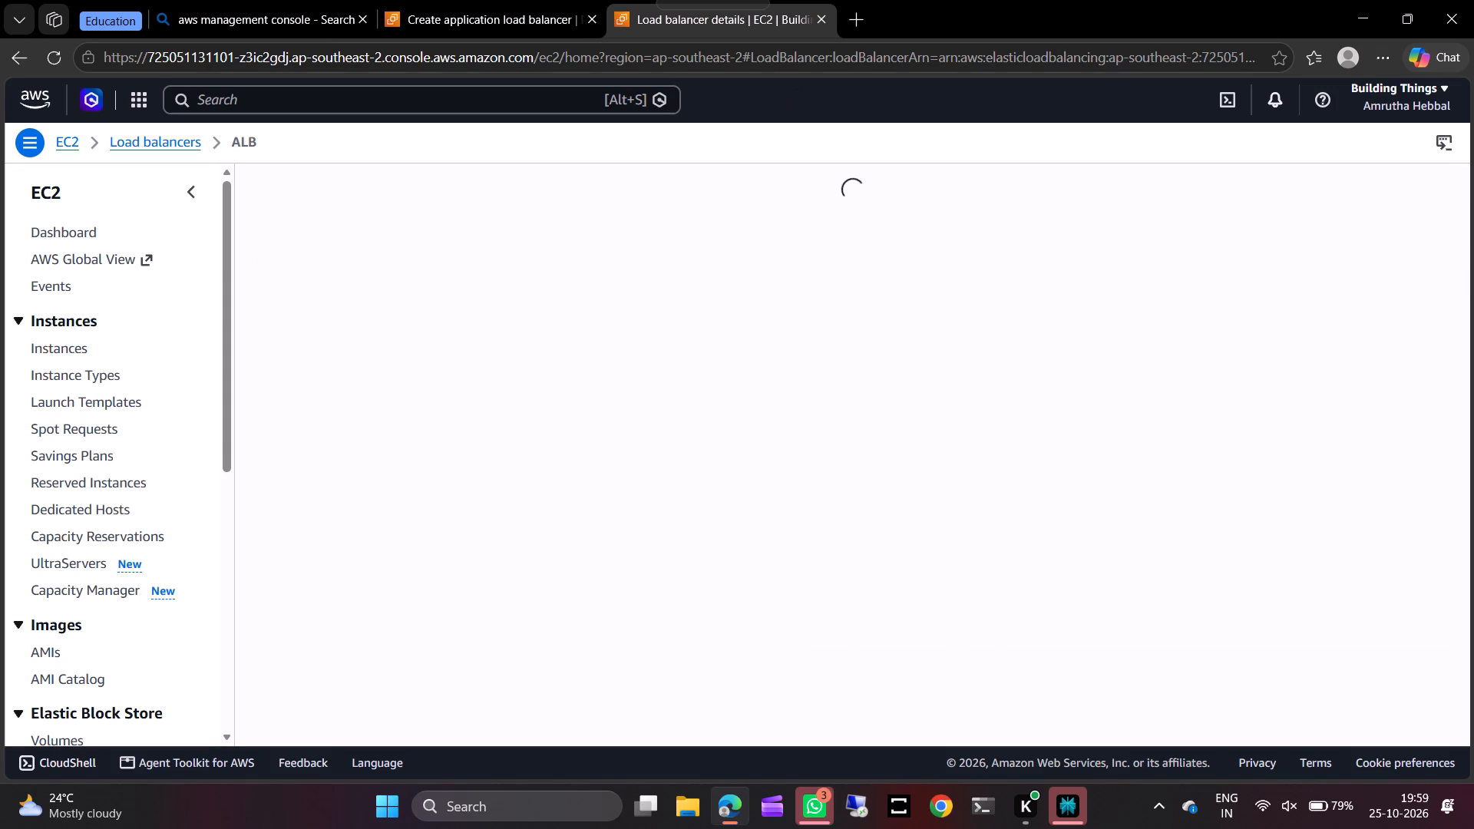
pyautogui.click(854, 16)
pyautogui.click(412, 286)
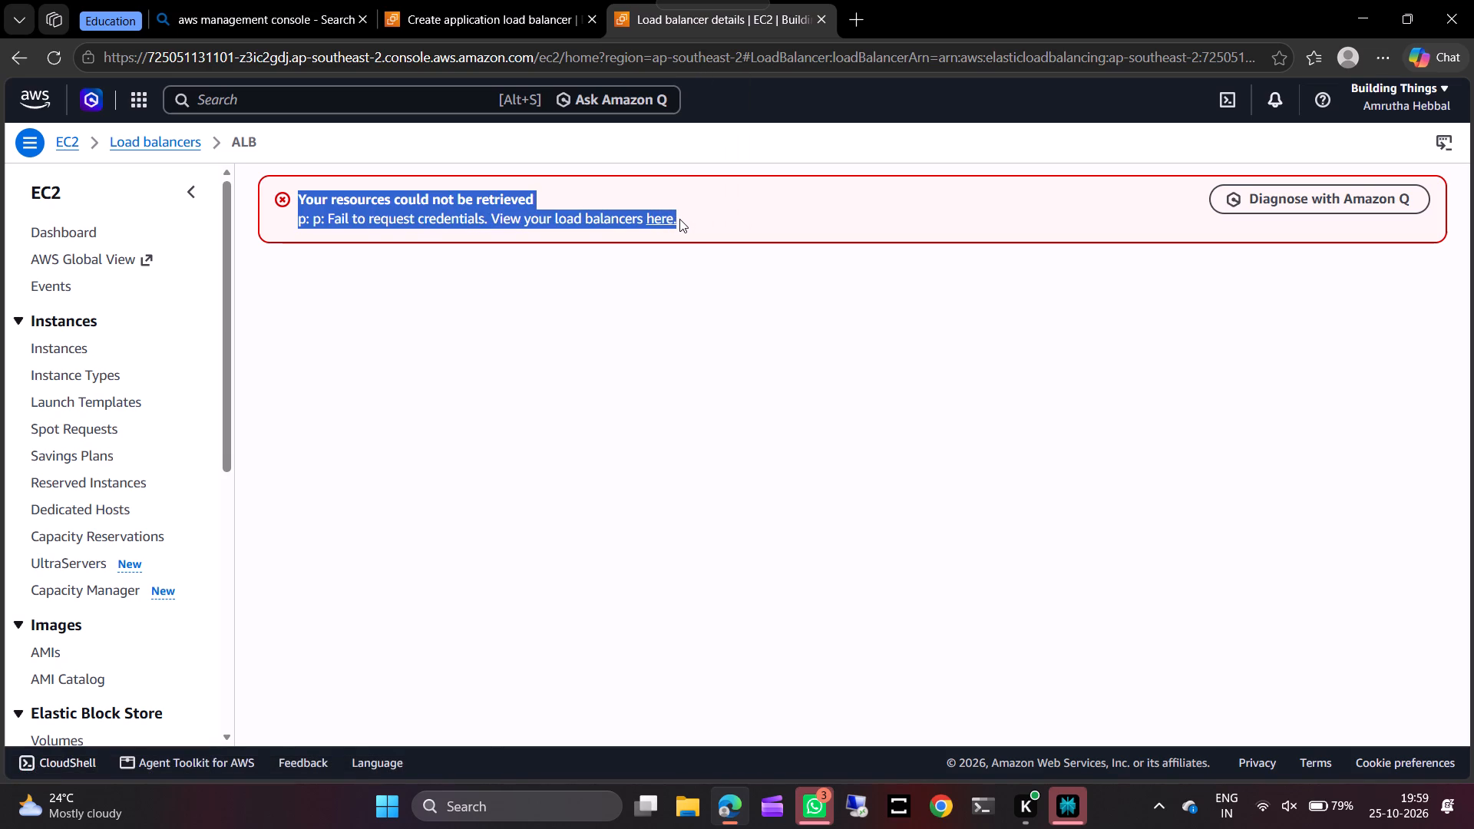
# Open the list of load balancers in EC2.
pyautogui.click(96, 342)
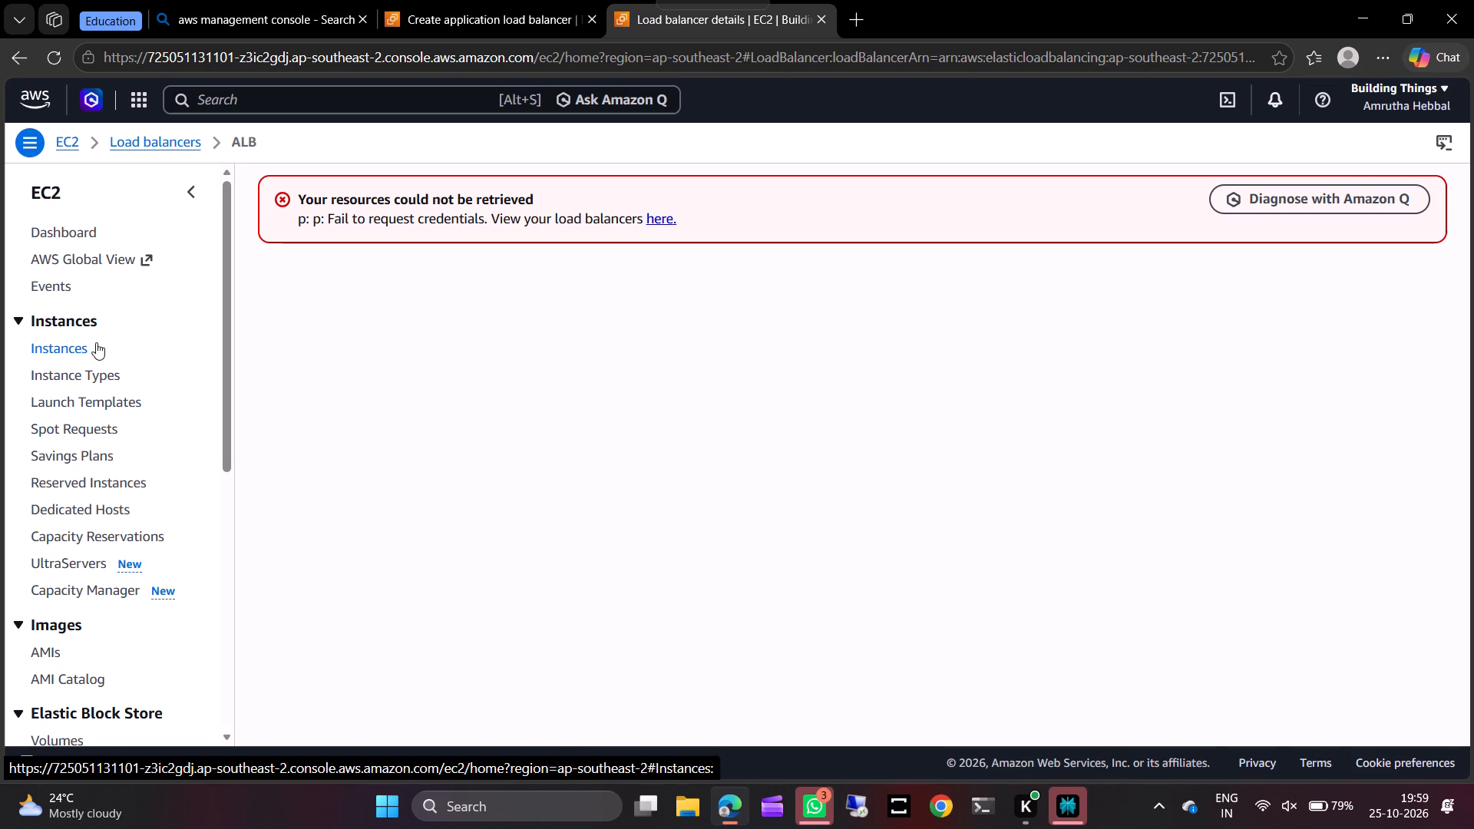
pyautogui.scroll(-2, 44, 601)
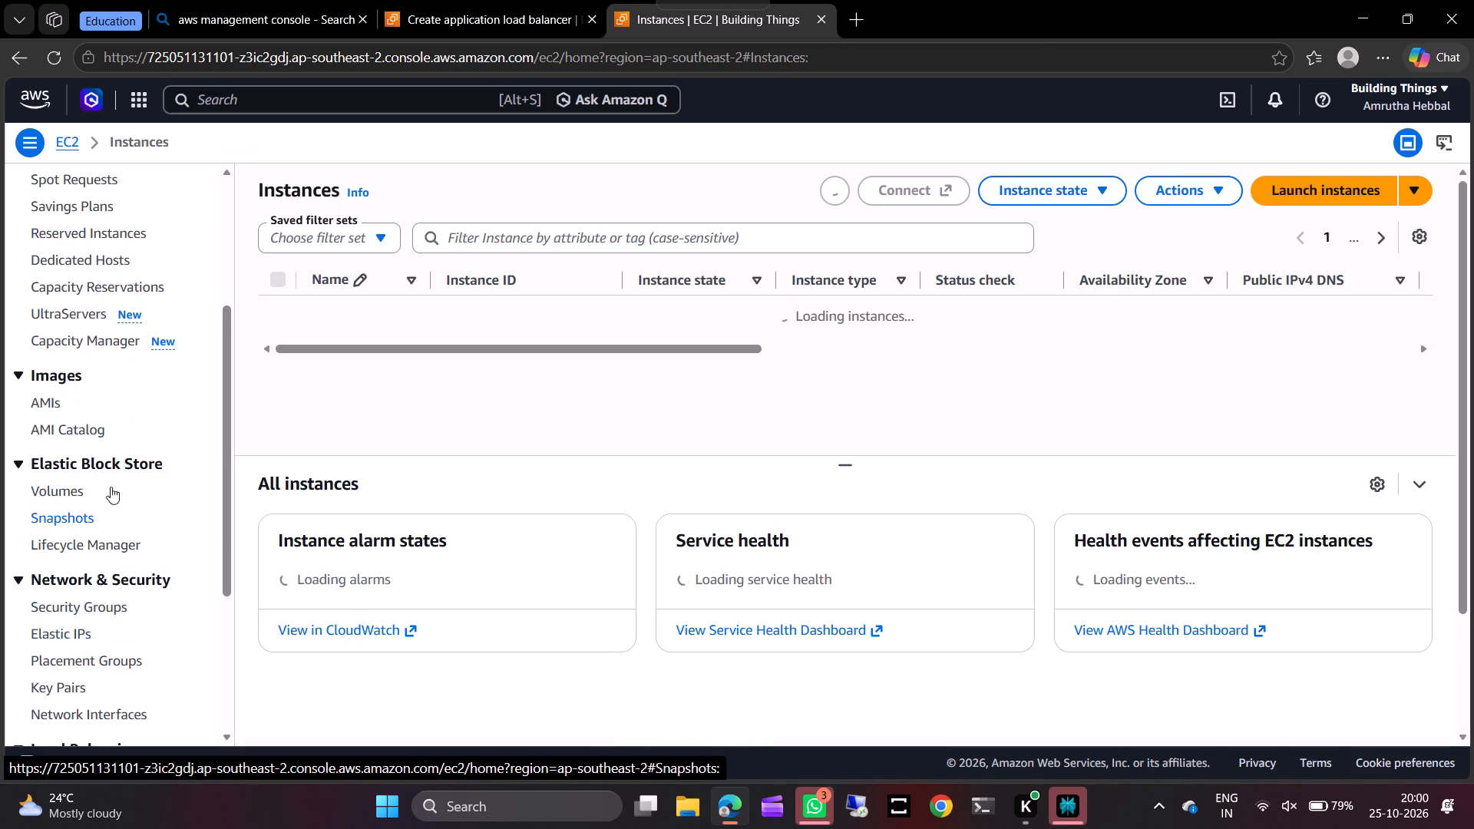
pyautogui.scroll(-2, 105, 446)
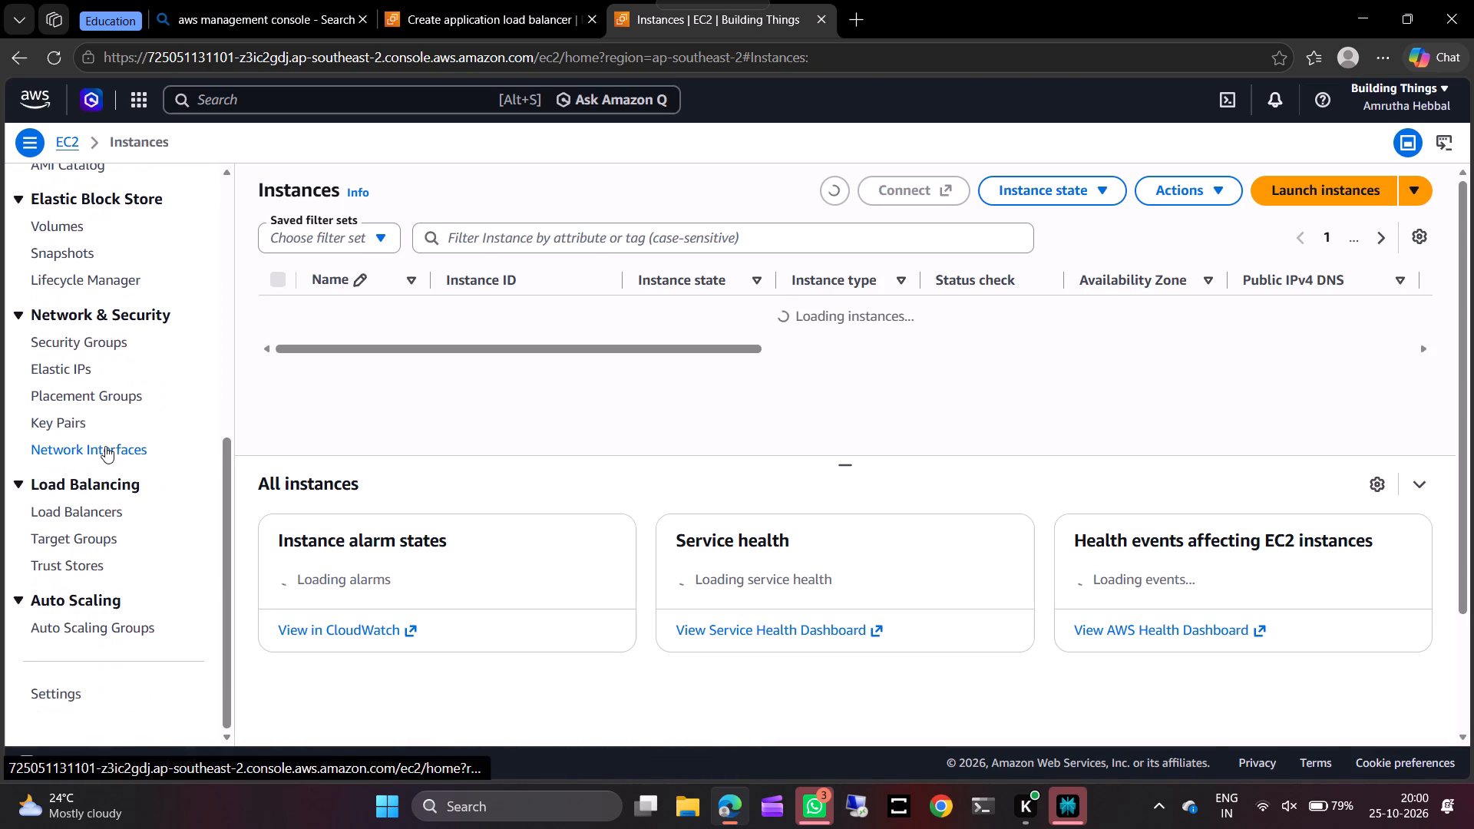
pyautogui.click(102, 512)
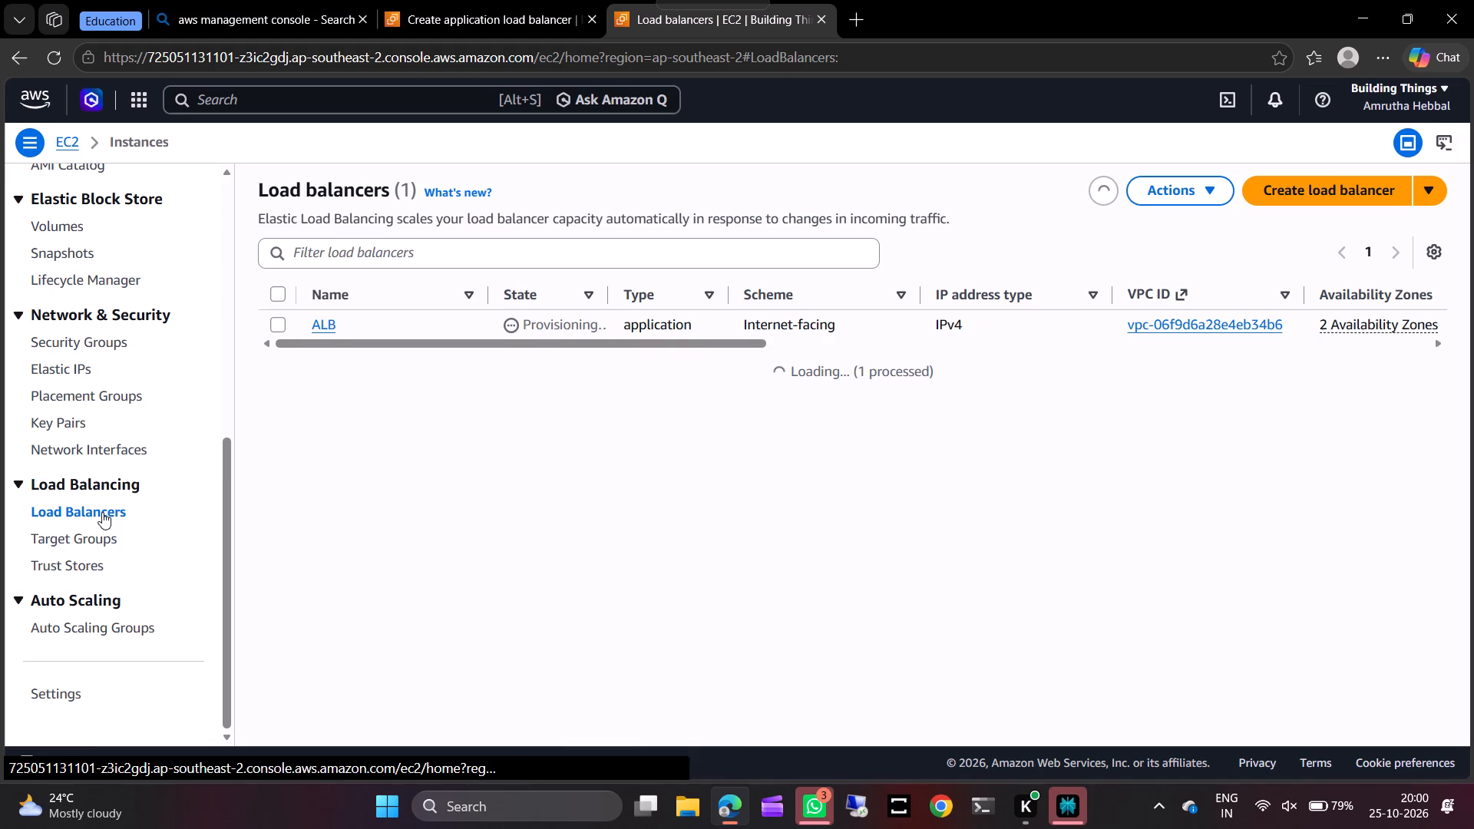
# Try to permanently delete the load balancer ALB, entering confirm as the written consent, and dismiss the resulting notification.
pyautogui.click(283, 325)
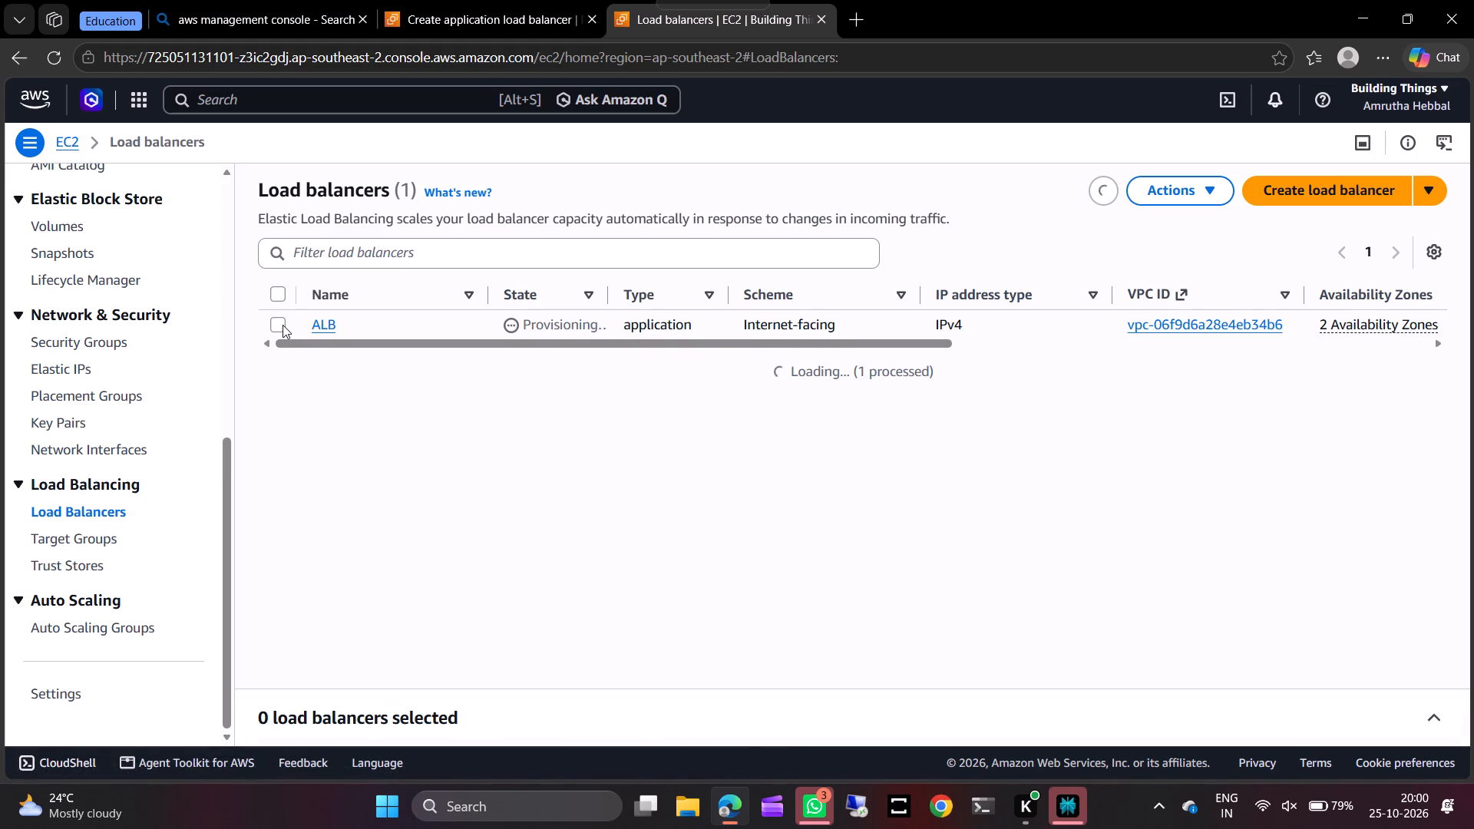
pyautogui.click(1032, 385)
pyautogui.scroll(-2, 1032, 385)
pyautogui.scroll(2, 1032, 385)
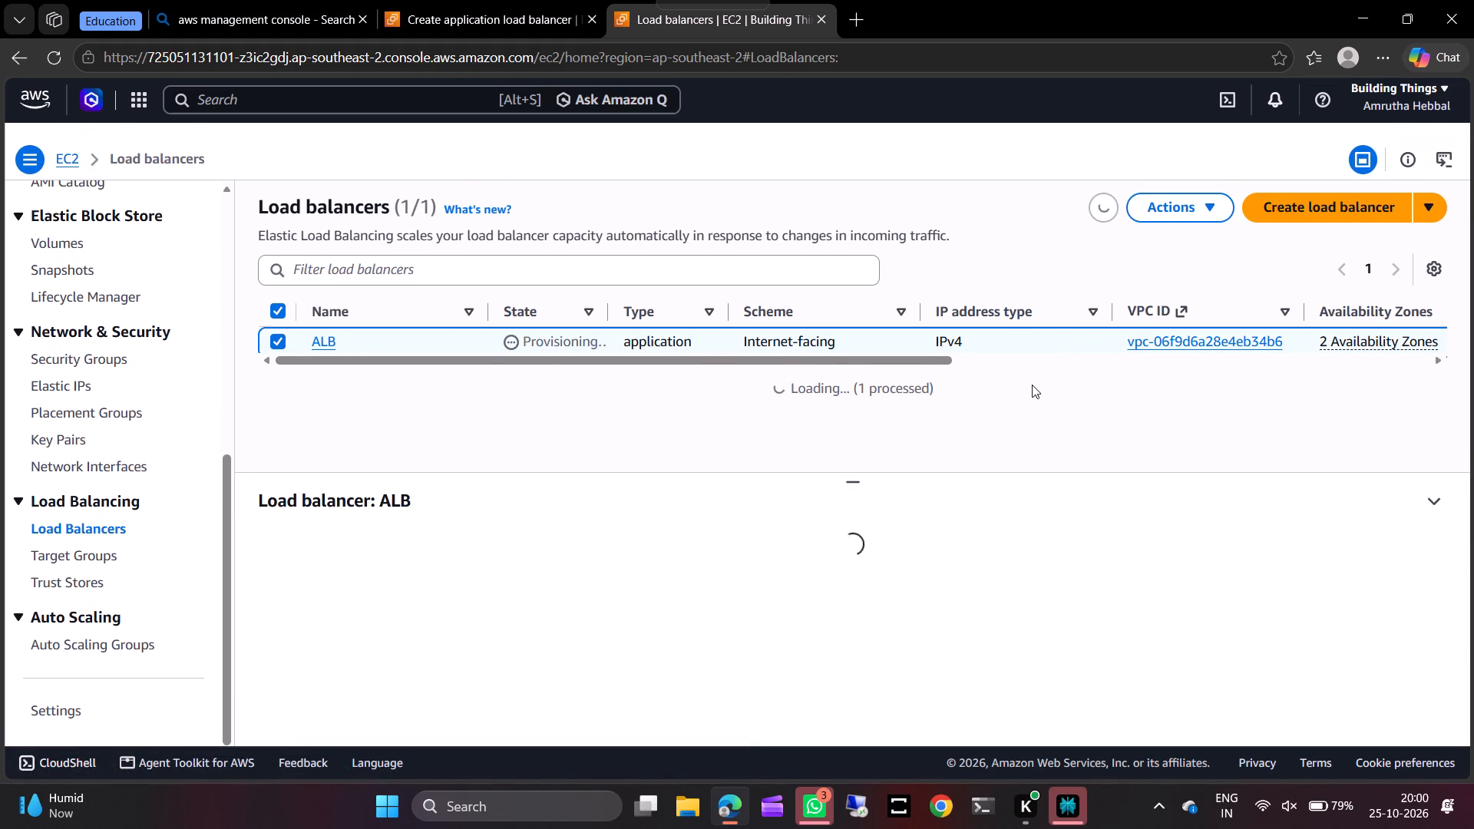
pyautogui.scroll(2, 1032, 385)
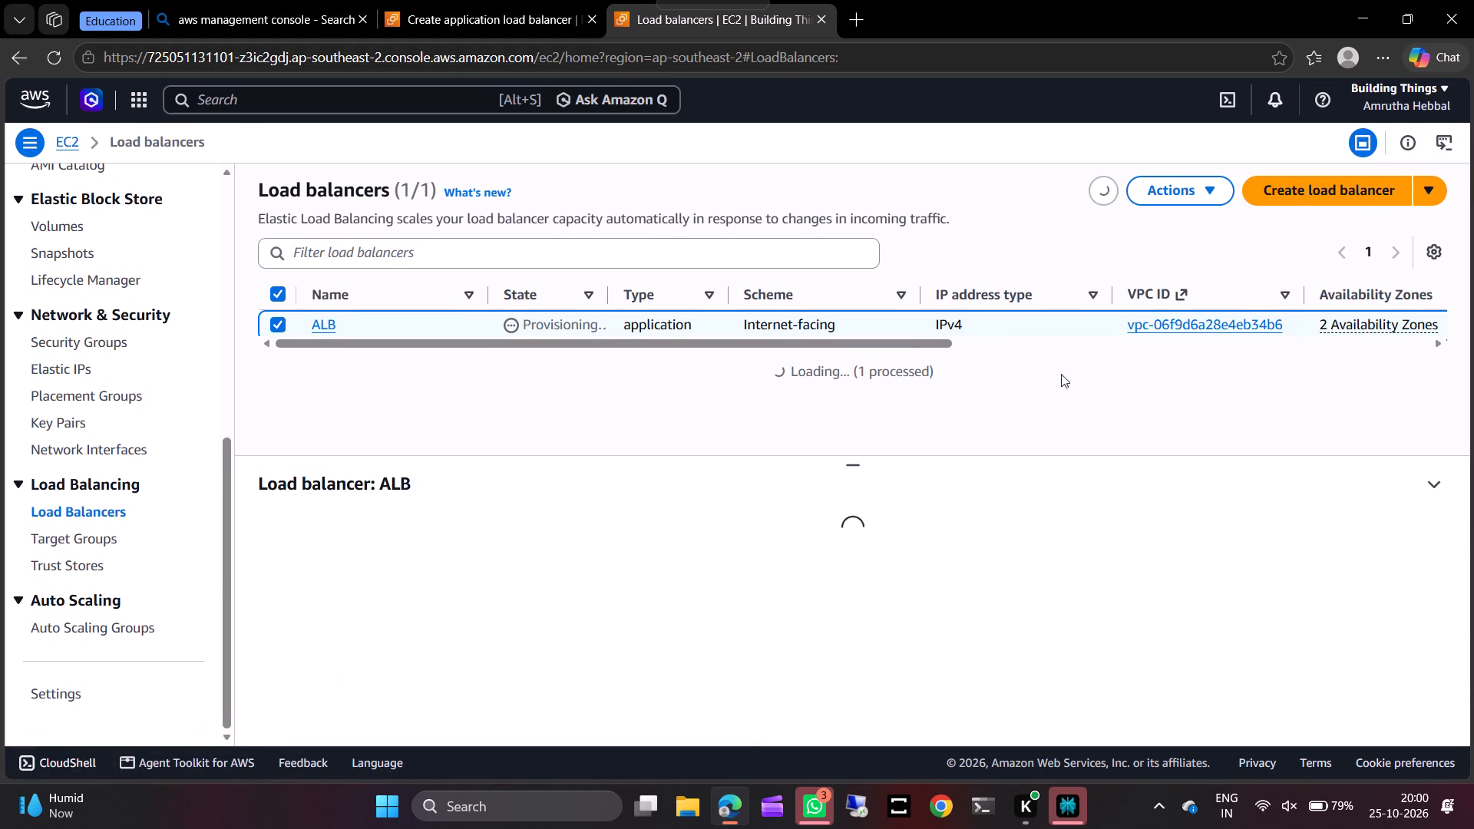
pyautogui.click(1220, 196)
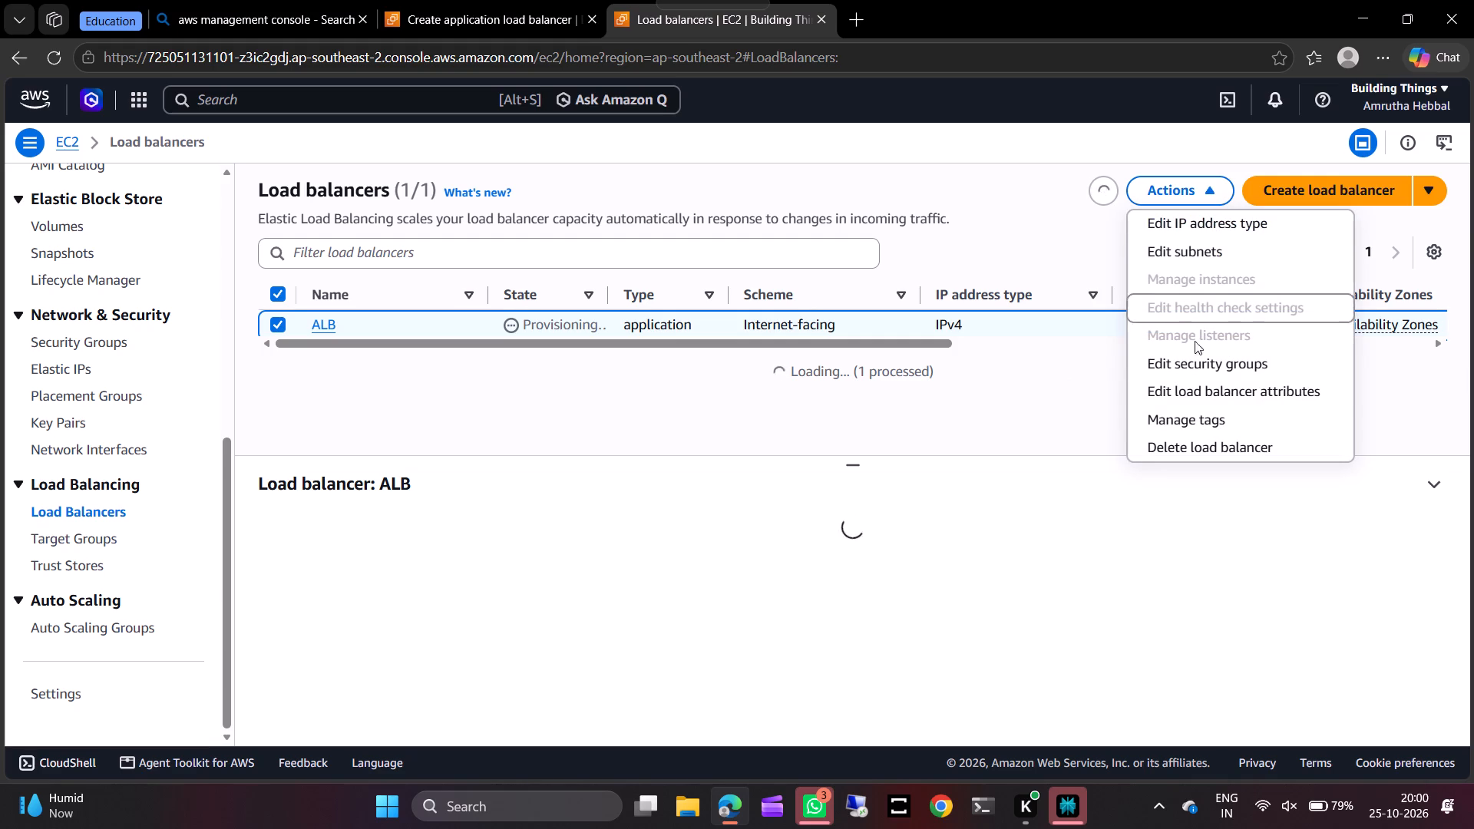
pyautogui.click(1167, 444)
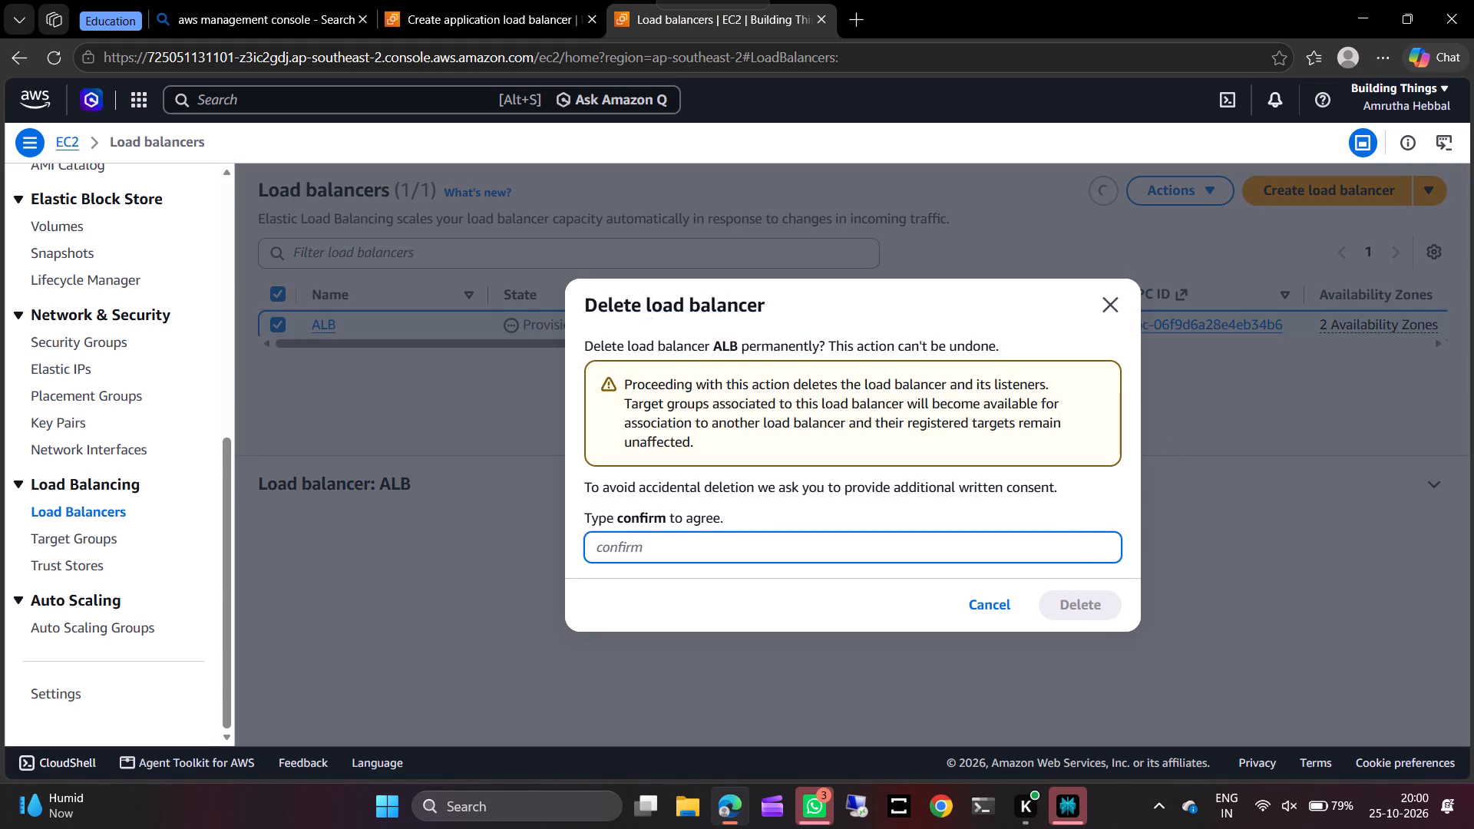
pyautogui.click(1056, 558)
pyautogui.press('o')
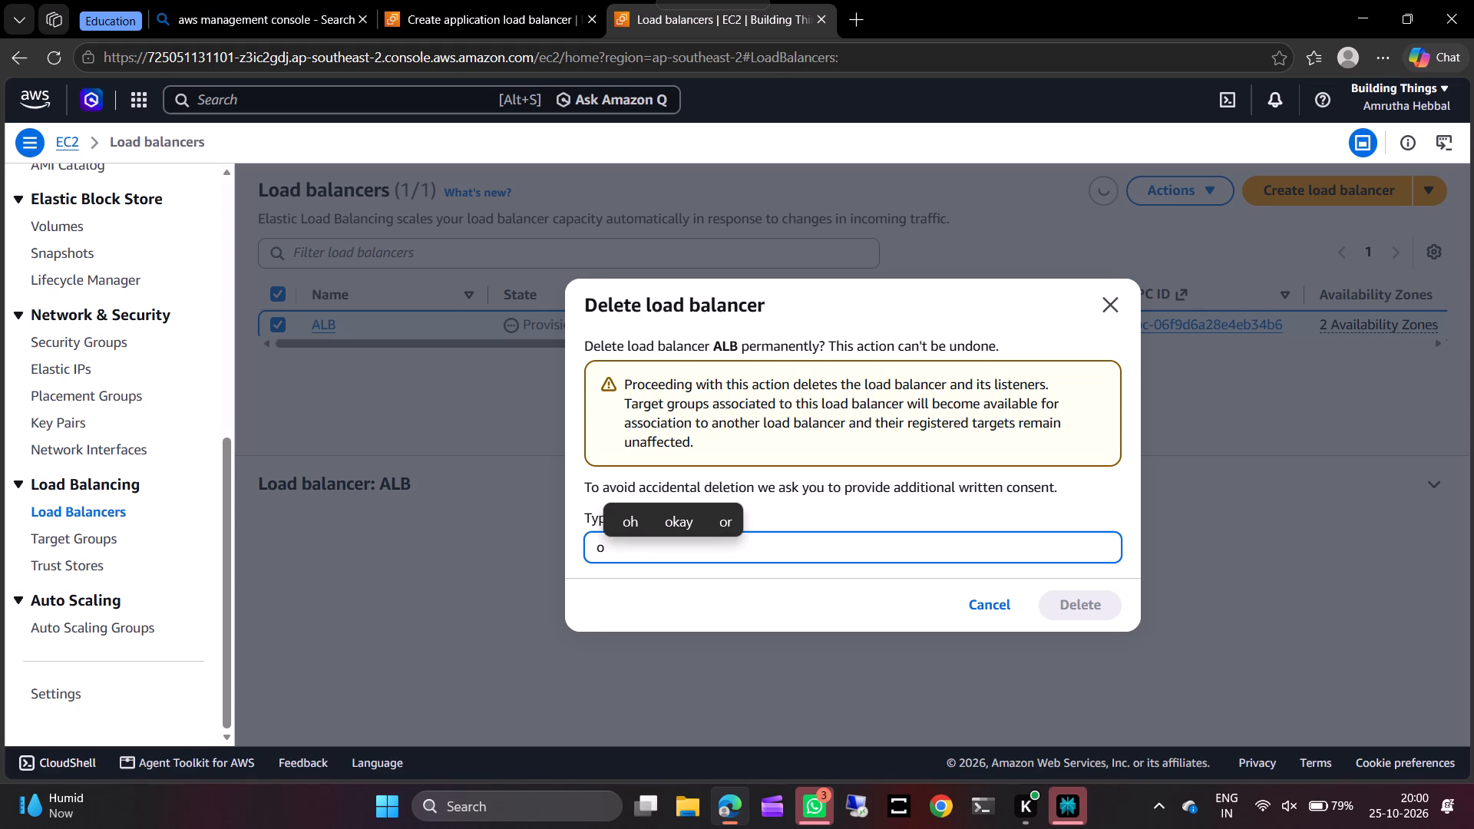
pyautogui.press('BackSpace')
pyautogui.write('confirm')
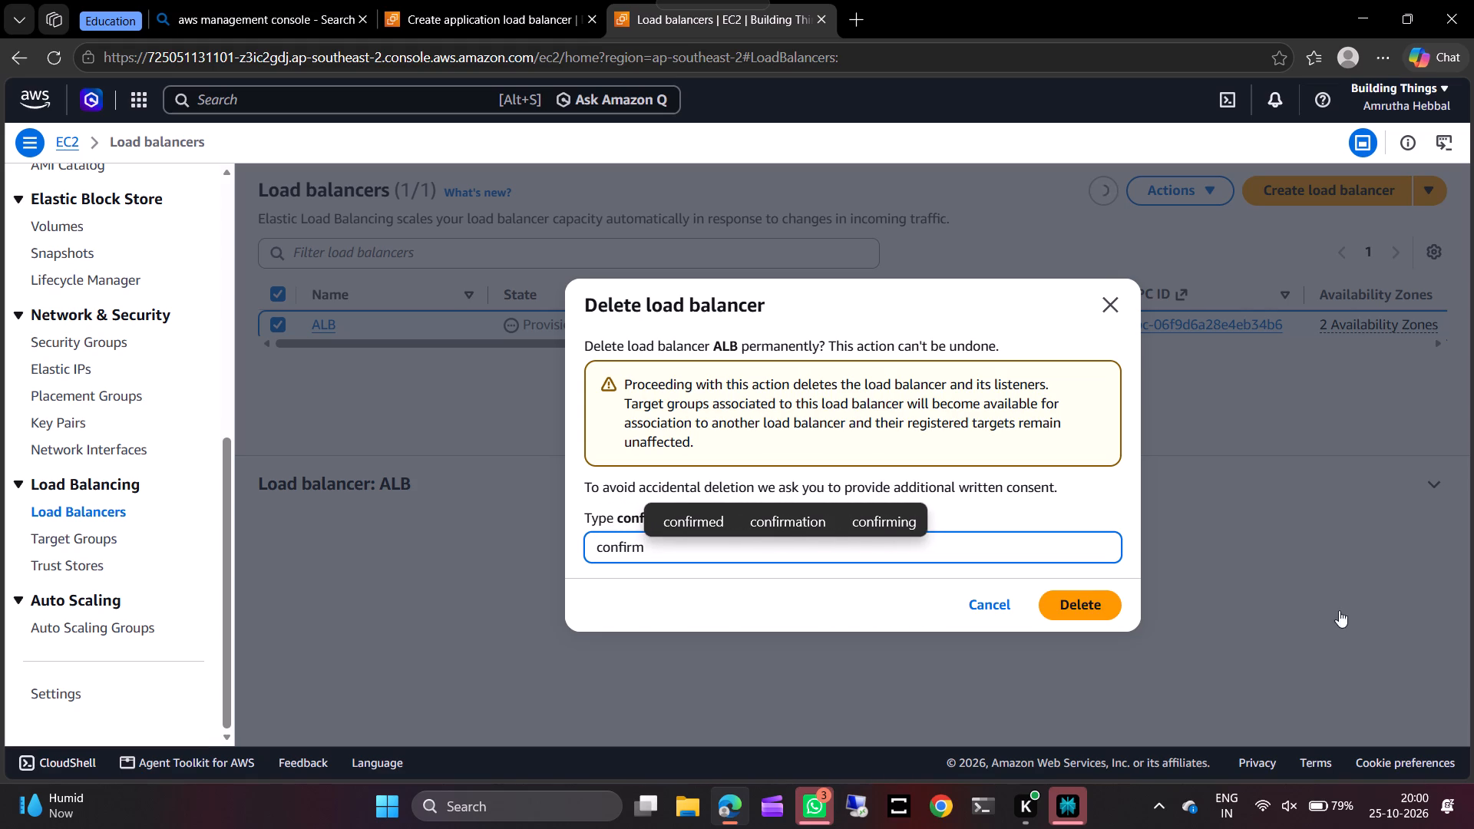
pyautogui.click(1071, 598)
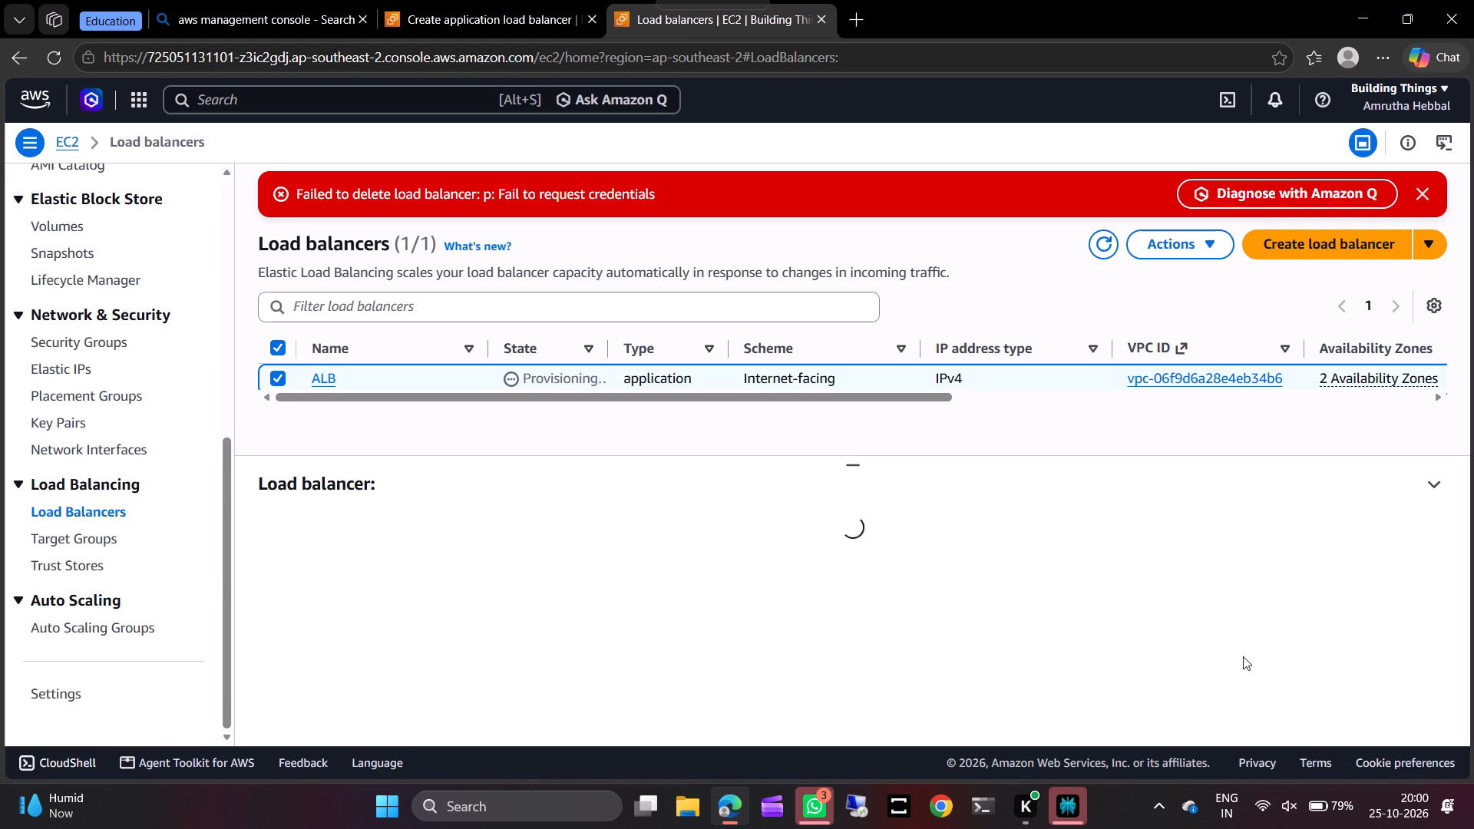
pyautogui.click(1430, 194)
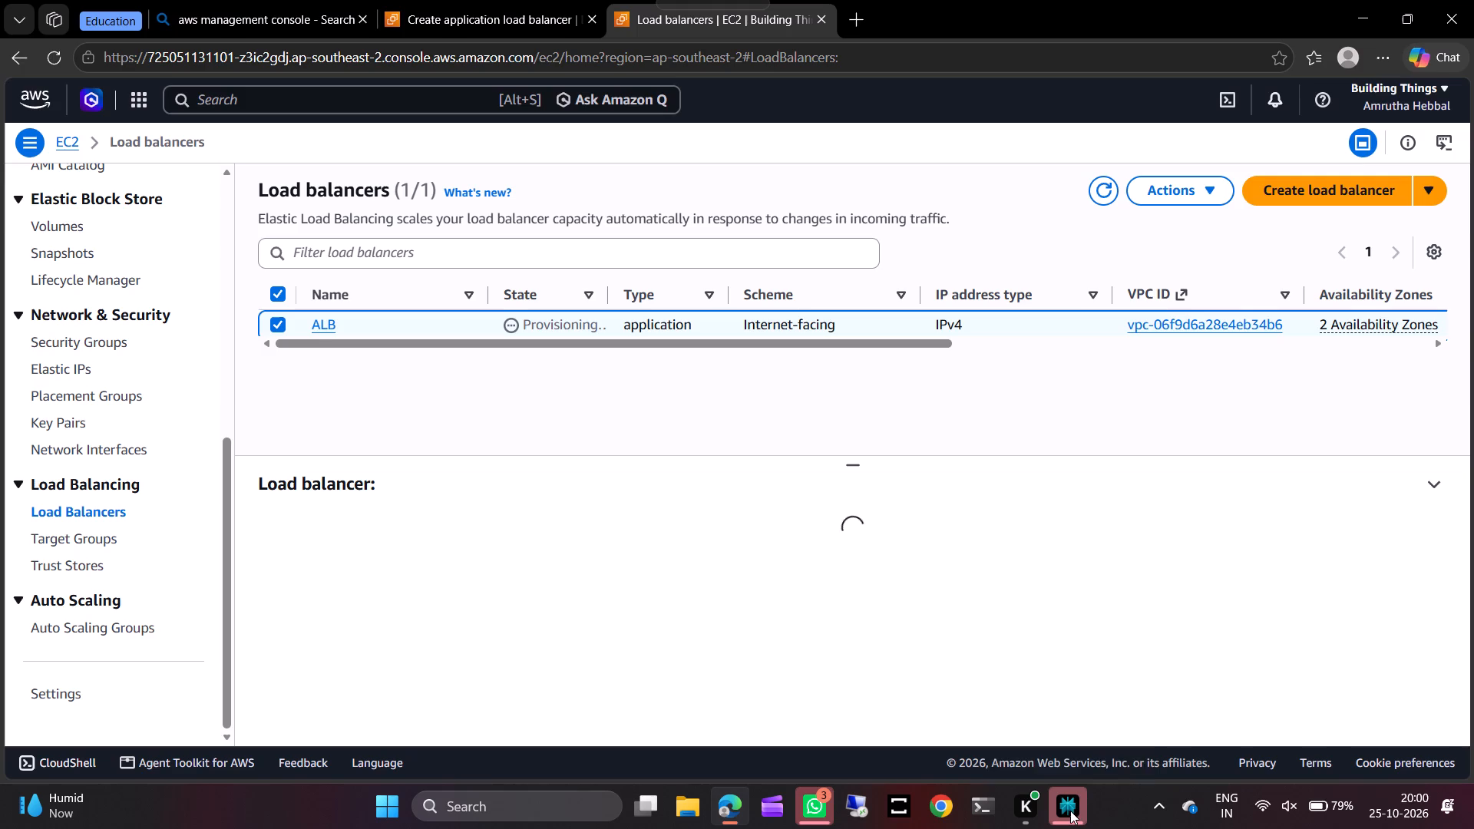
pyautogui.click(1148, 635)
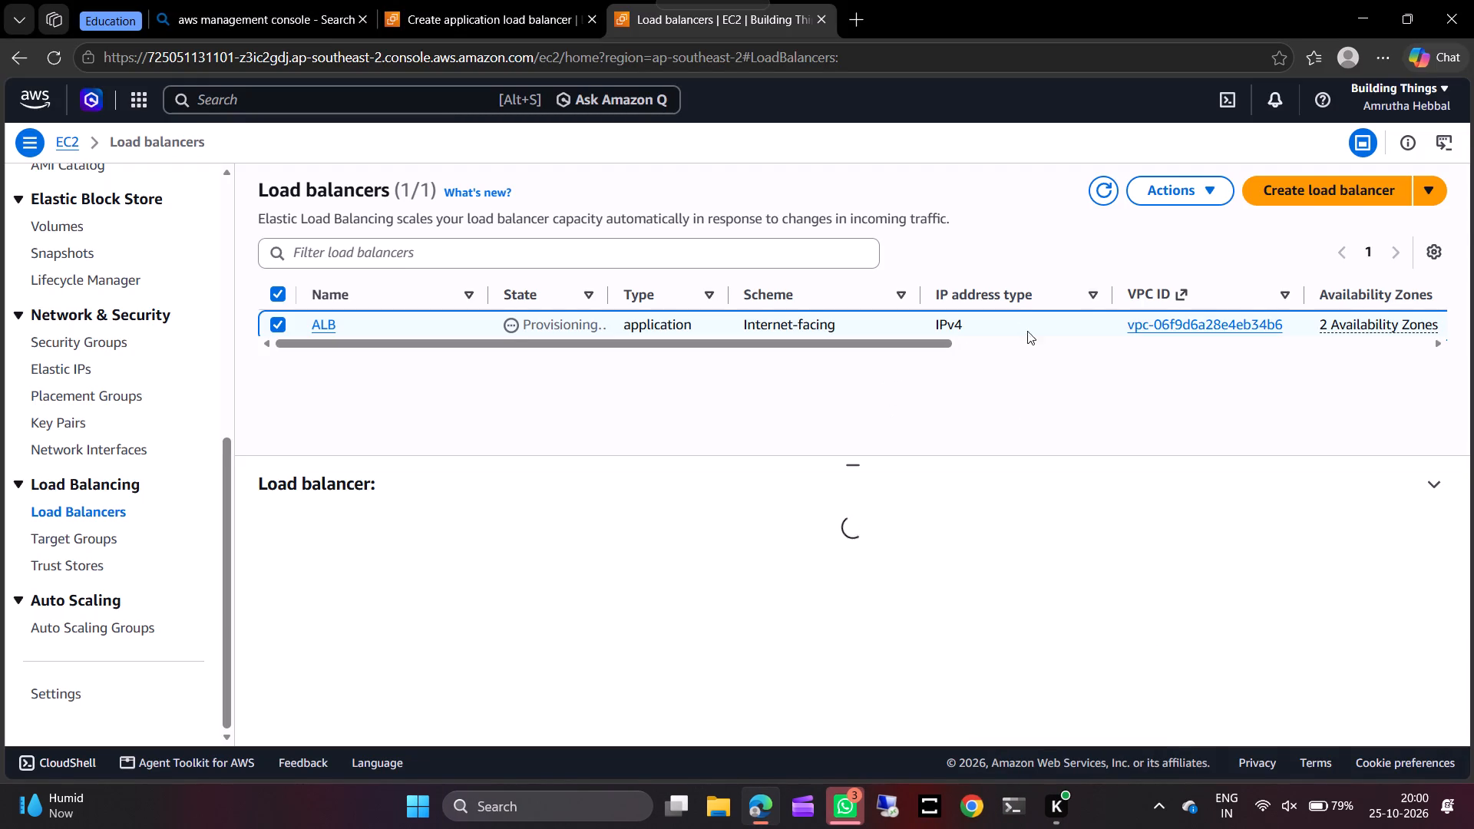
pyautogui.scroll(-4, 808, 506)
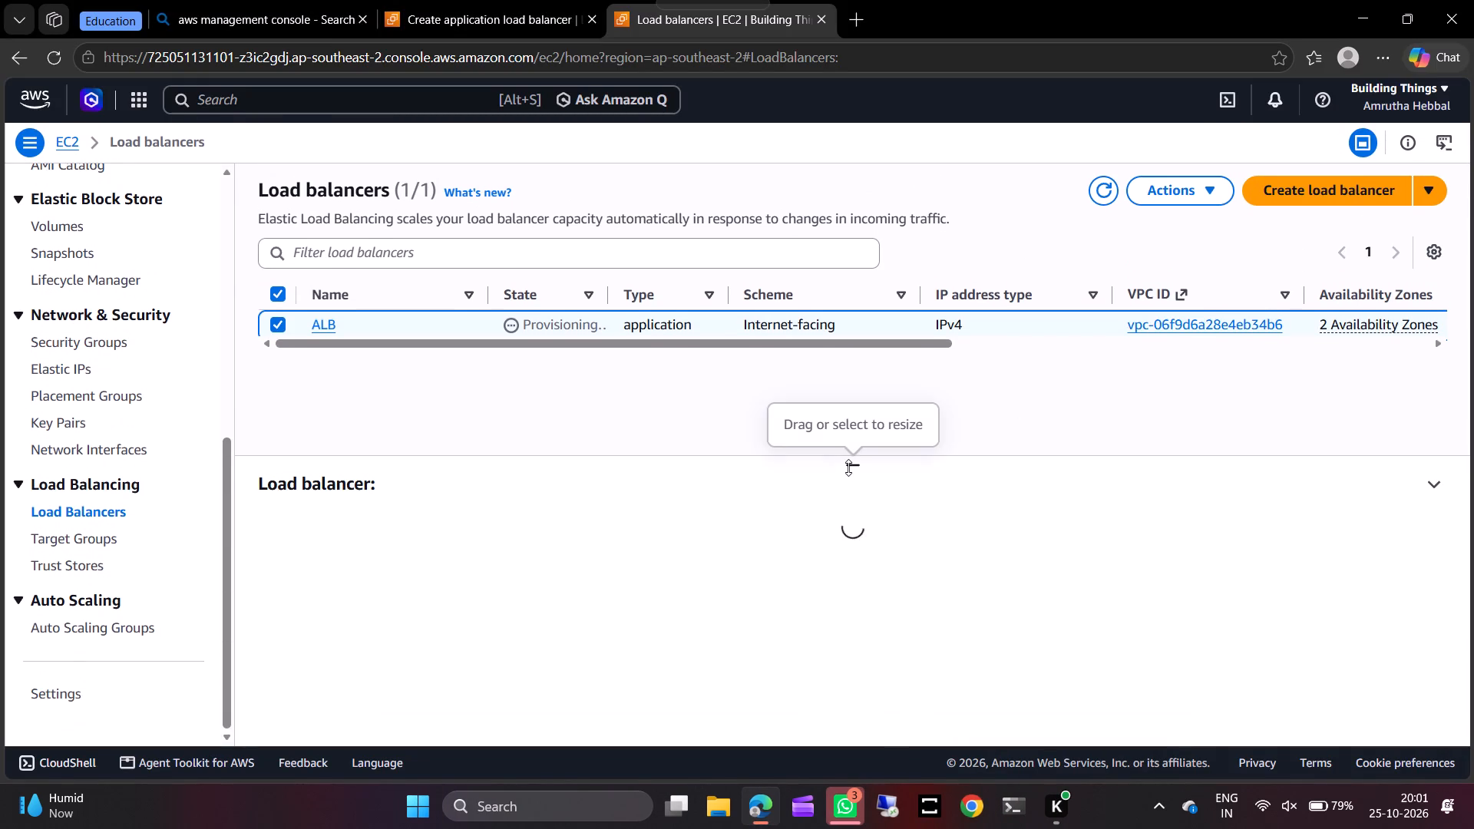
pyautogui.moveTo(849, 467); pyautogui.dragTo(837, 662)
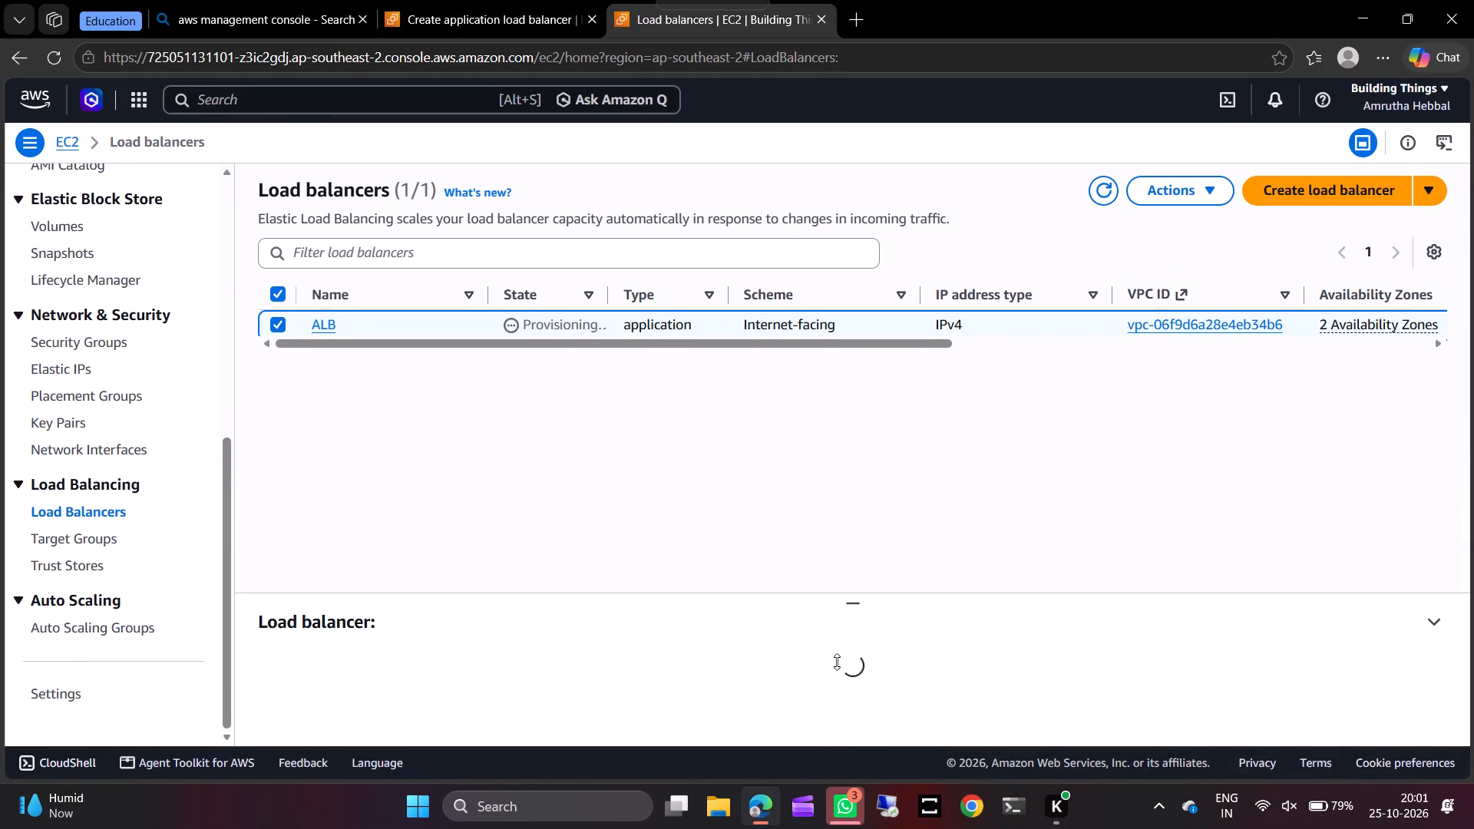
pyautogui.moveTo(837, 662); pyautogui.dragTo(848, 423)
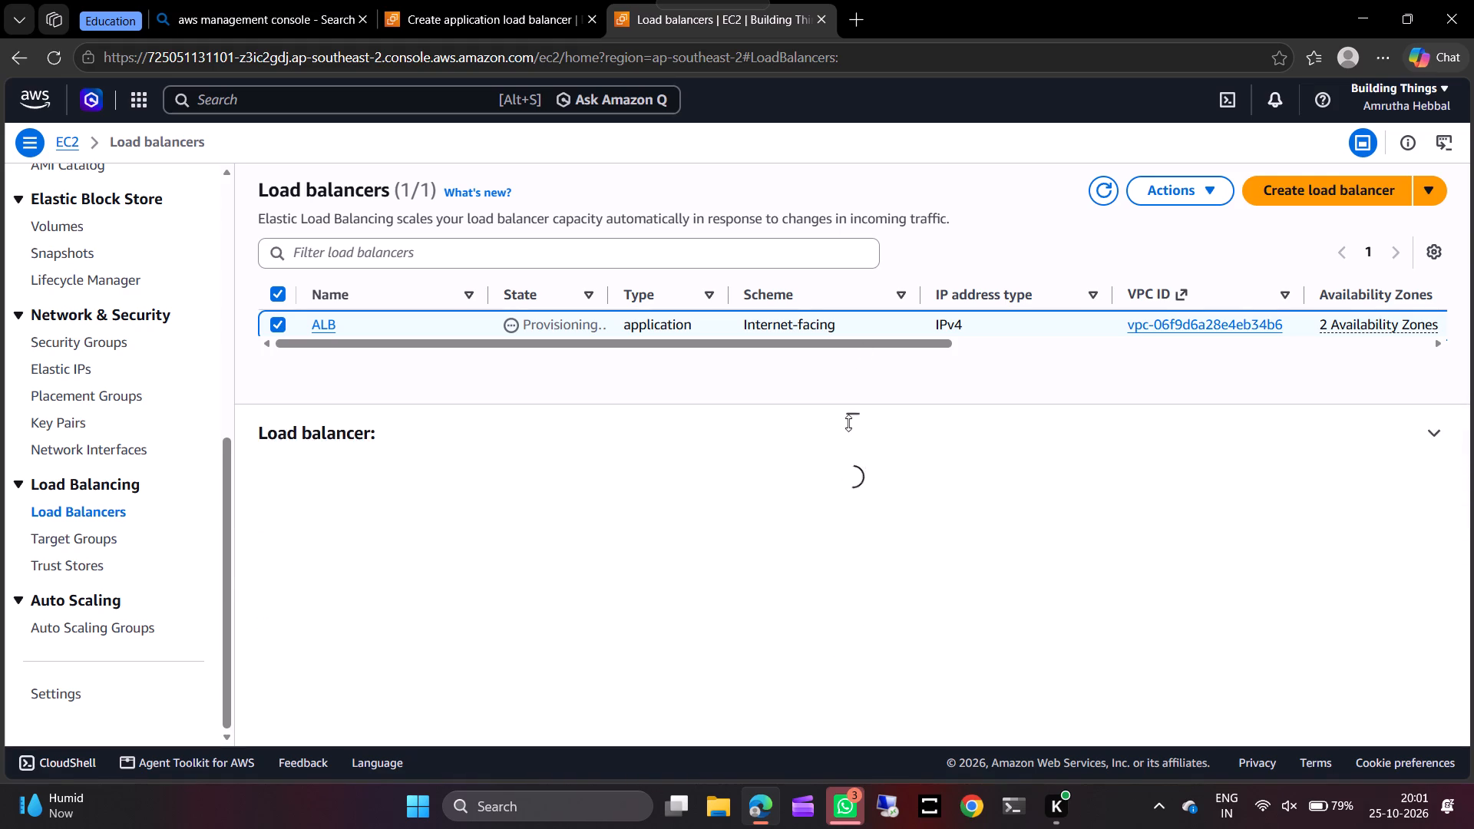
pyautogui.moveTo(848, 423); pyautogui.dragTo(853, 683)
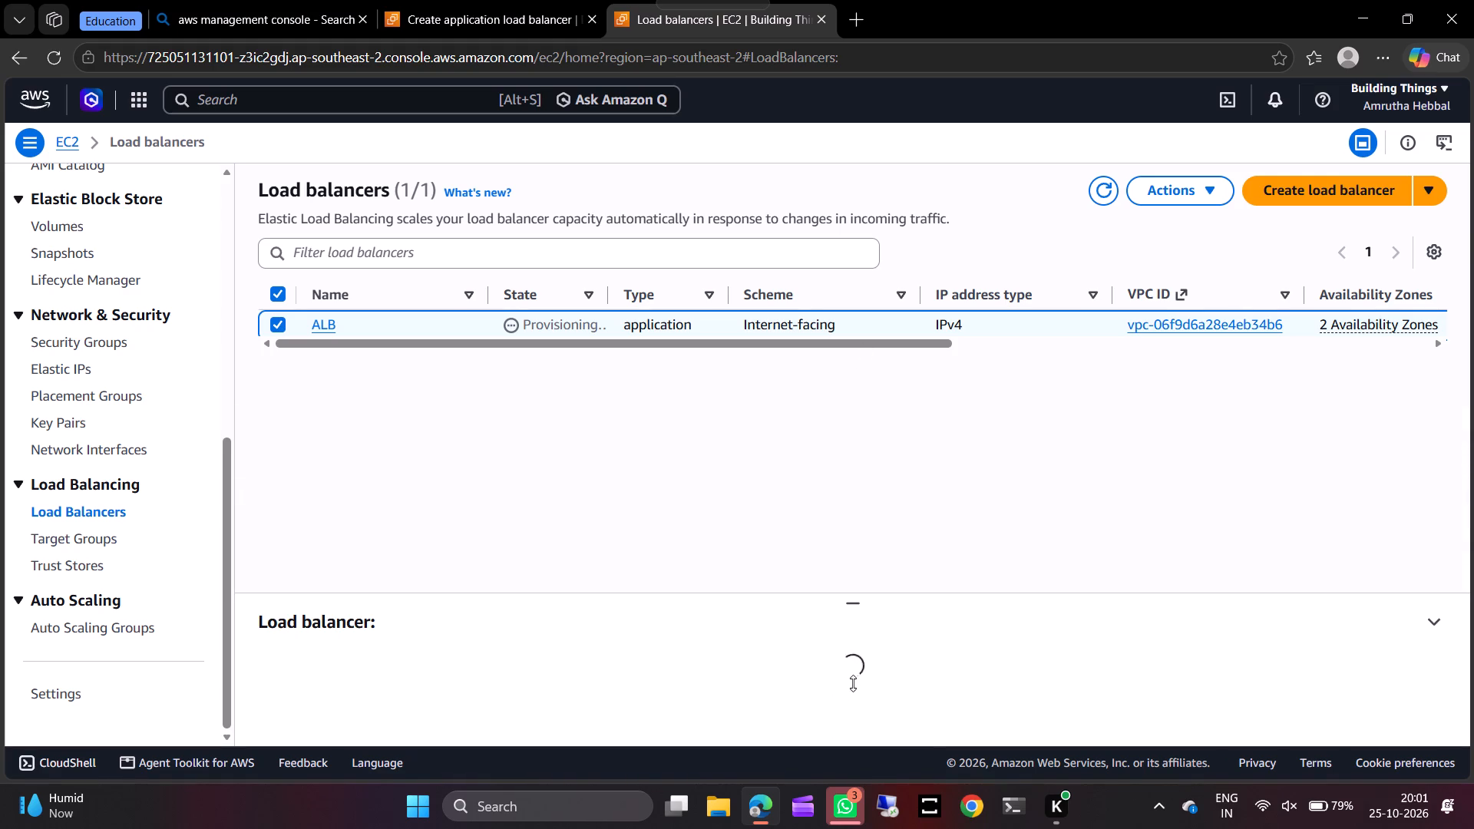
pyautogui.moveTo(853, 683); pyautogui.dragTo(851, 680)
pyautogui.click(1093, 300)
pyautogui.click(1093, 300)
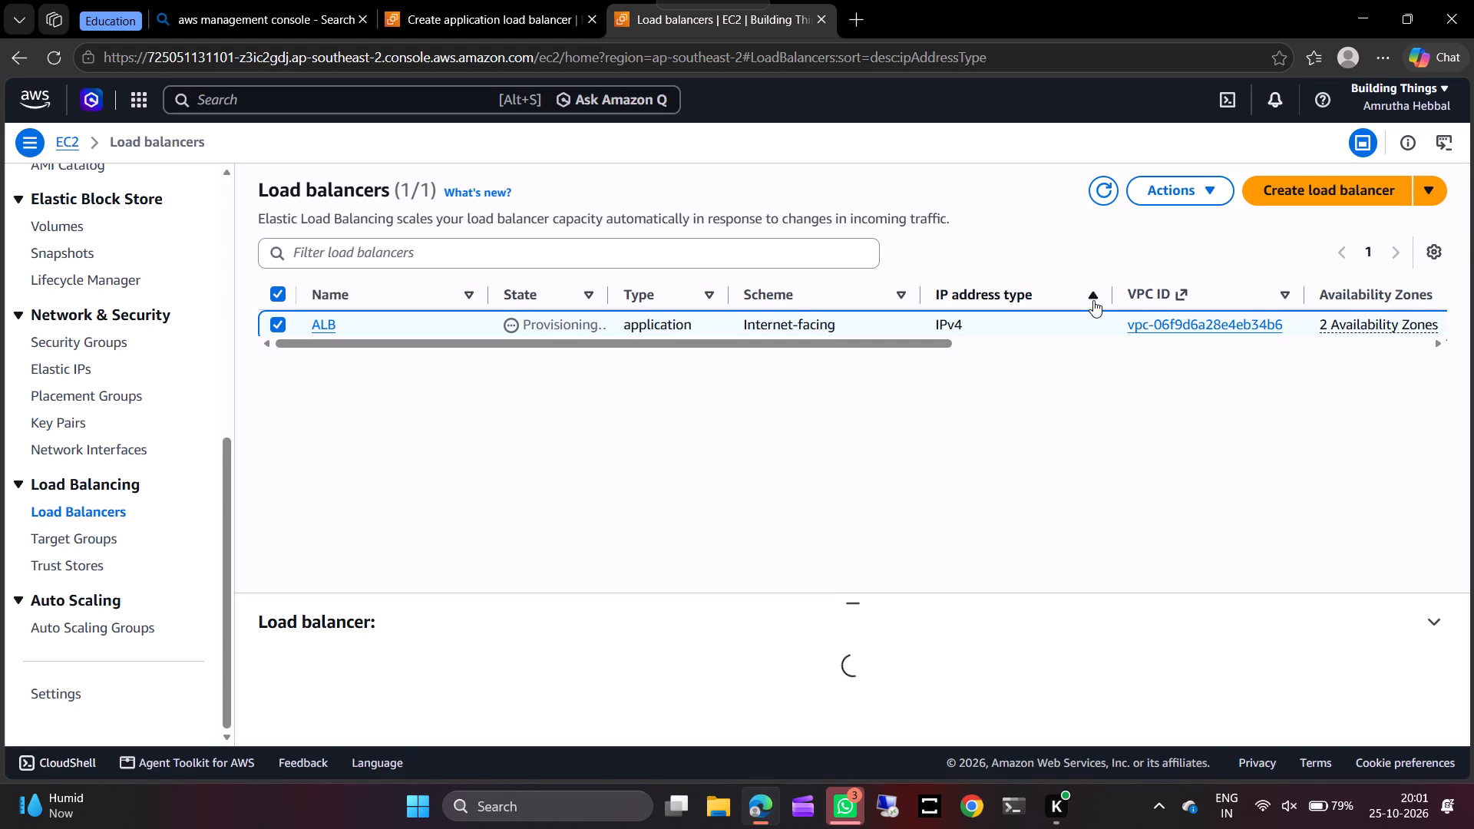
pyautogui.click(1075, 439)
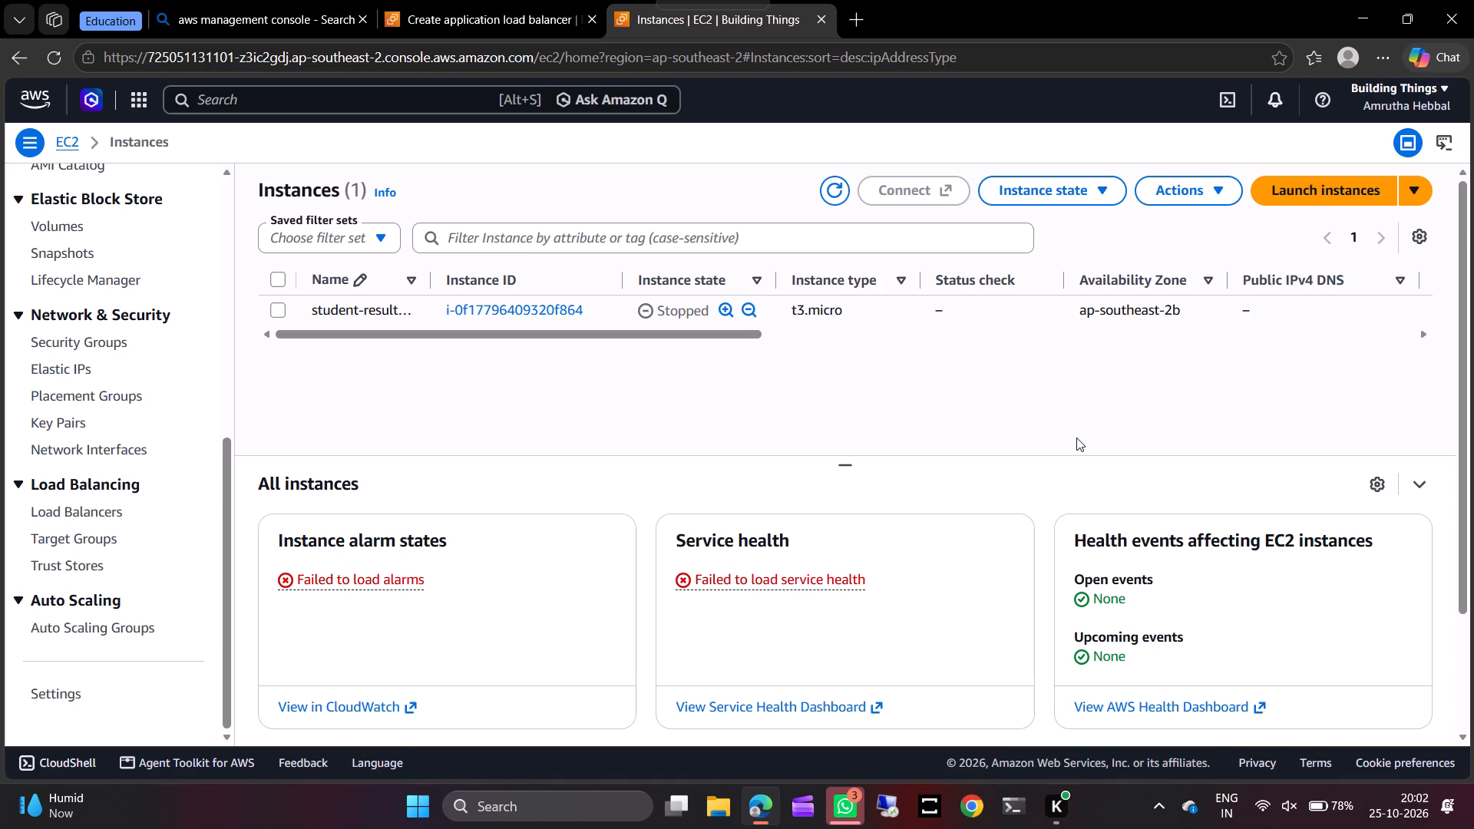
# Open the list of load balancers in EC2 from the Instances page.
pyautogui.press('e')
pyautogui.click(108, 517)
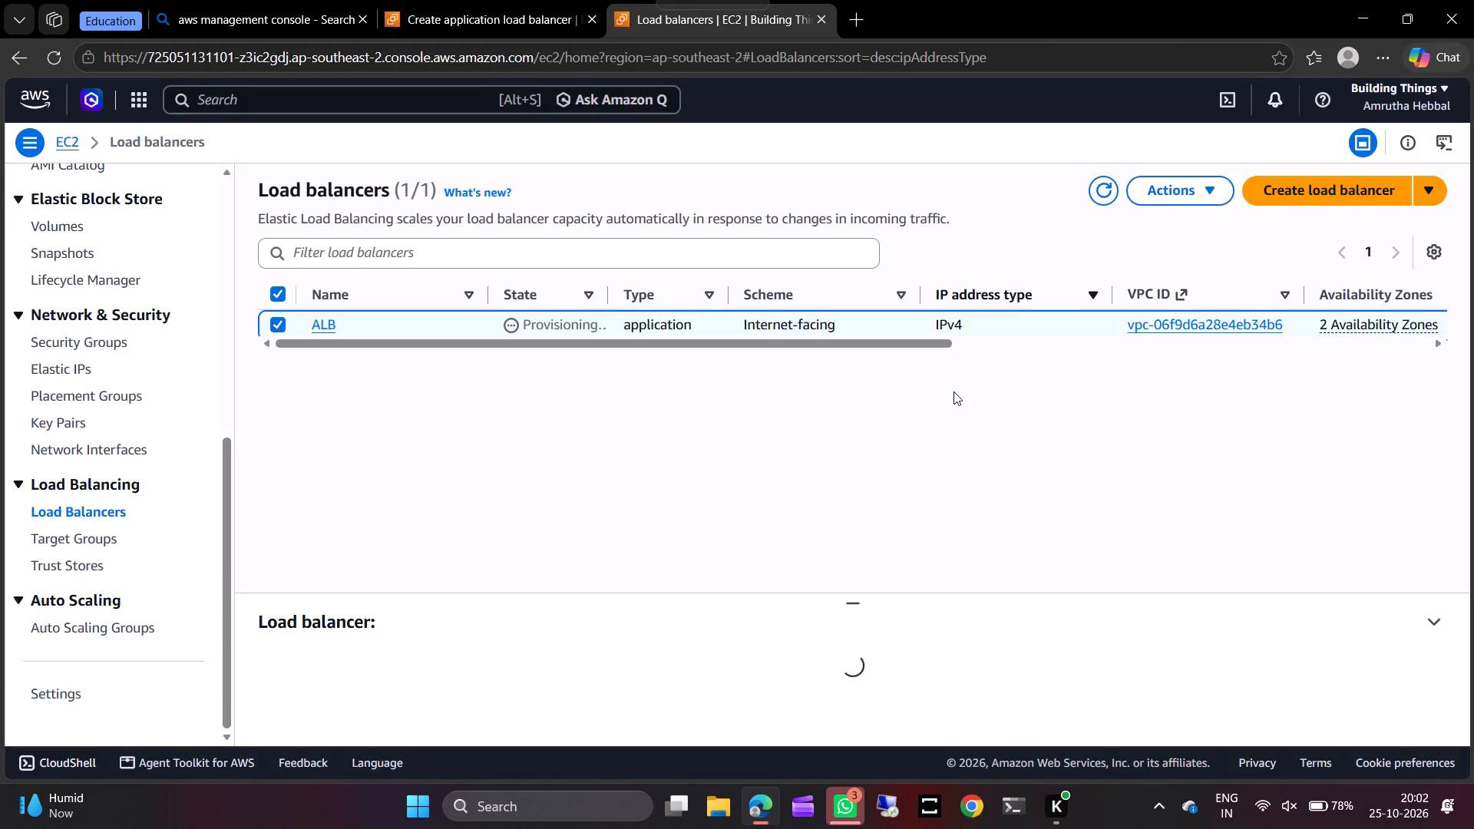
# Refresh the load balancers list, look across its columns, and retry fetching the list.
pyautogui.scroll(-3, 953, 391)
pyautogui.scroll(3, 953, 391)
pyautogui.click(1099, 183)
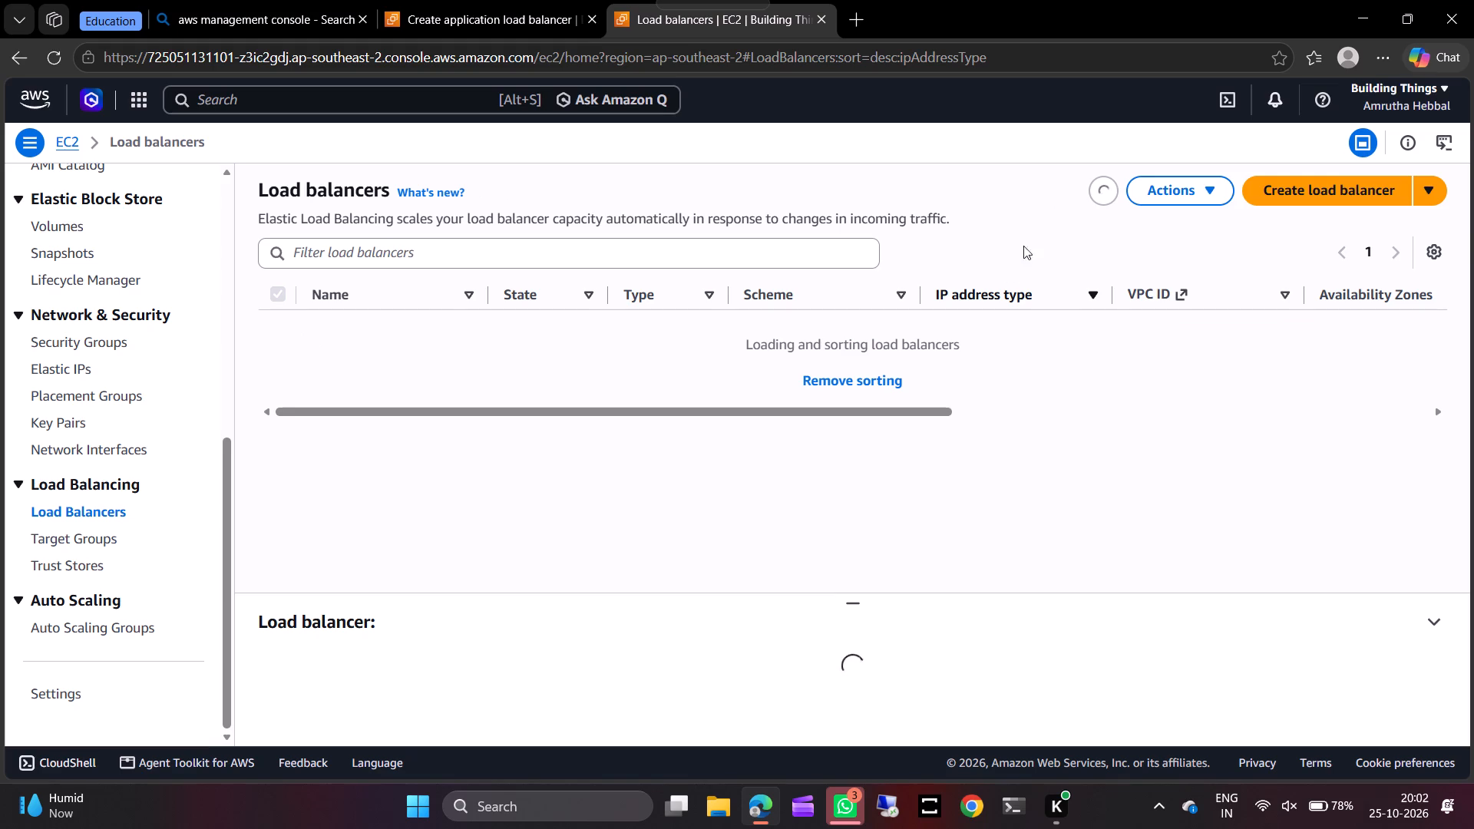
pyautogui.moveTo(928, 412); pyautogui.dragTo(1290, 337)
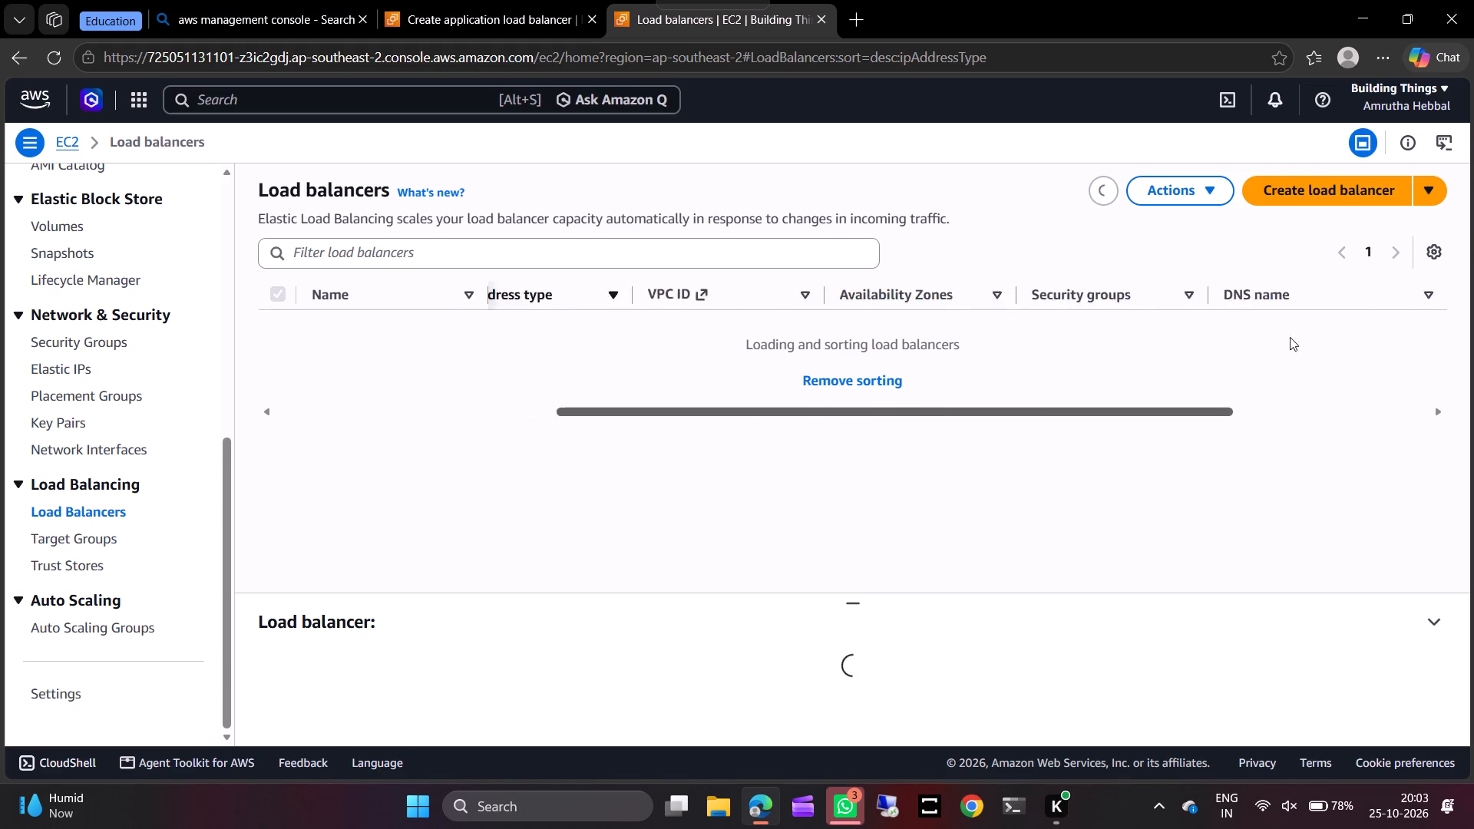
pyautogui.moveTo(1290, 337); pyautogui.dragTo(1337, 312)
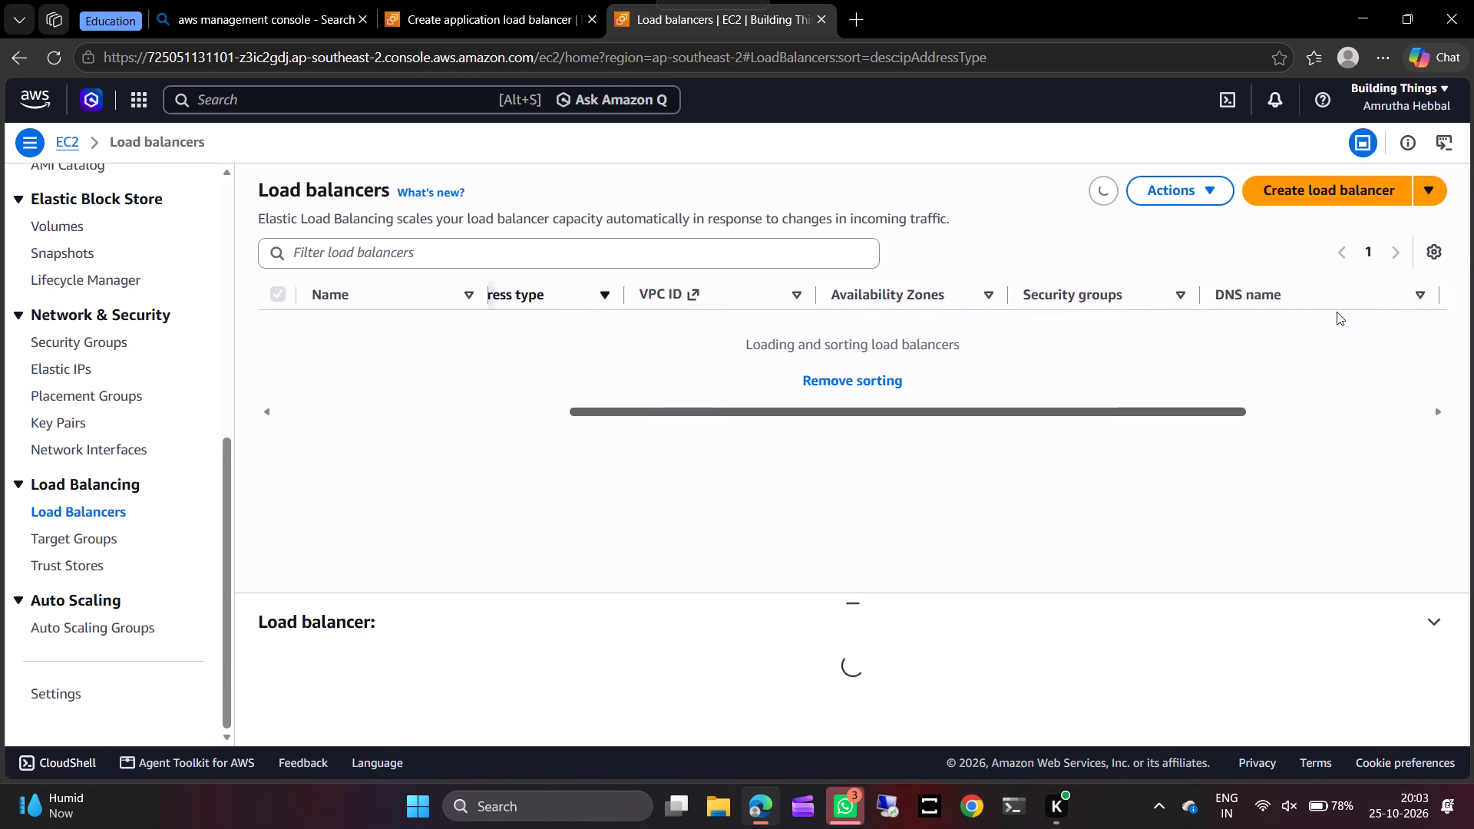
pyautogui.moveTo(1337, 312); pyautogui.dragTo(1265, 391)
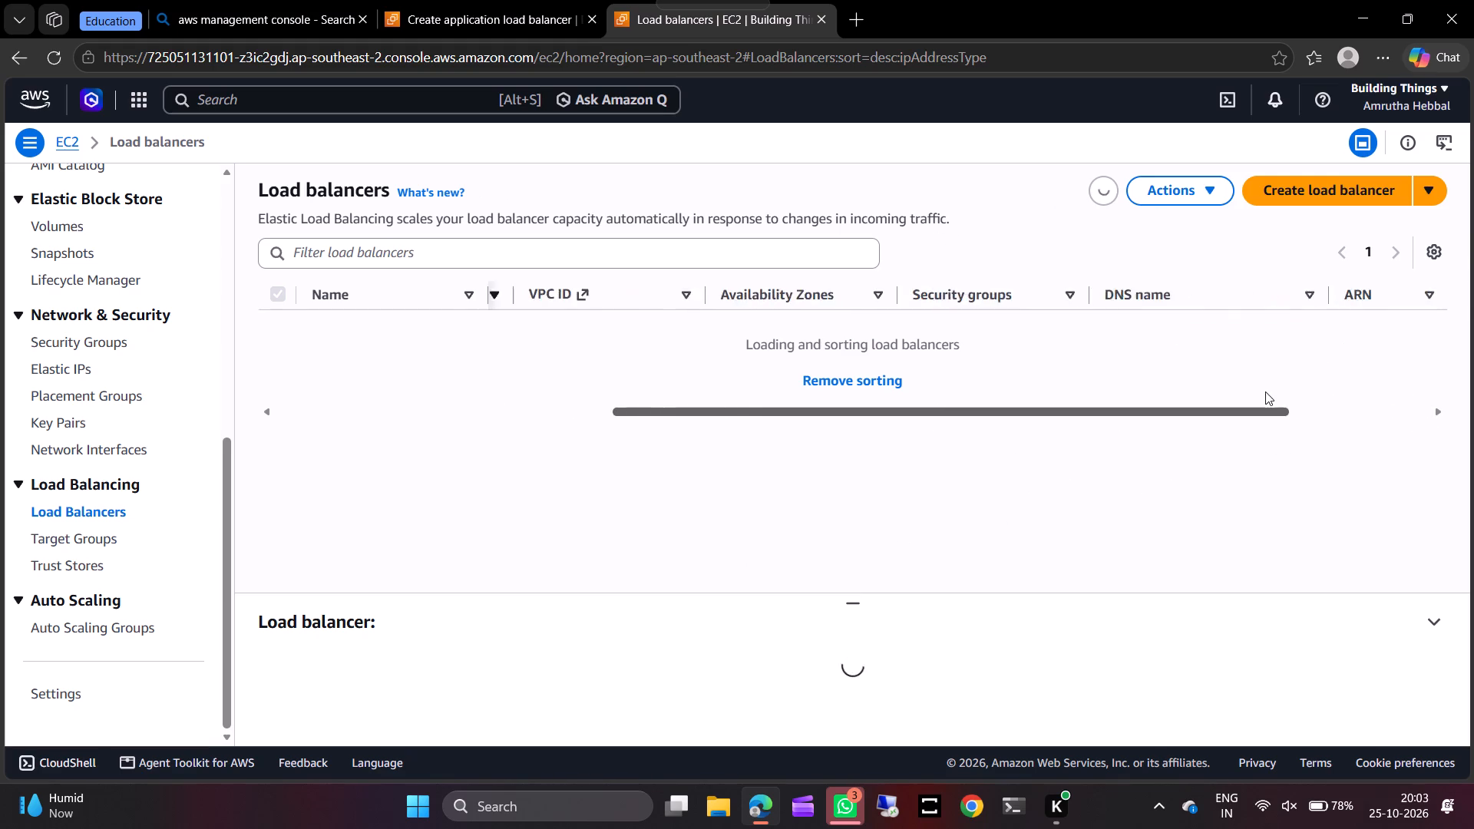
pyautogui.moveTo(1265, 391); pyautogui.dragTo(912, 335)
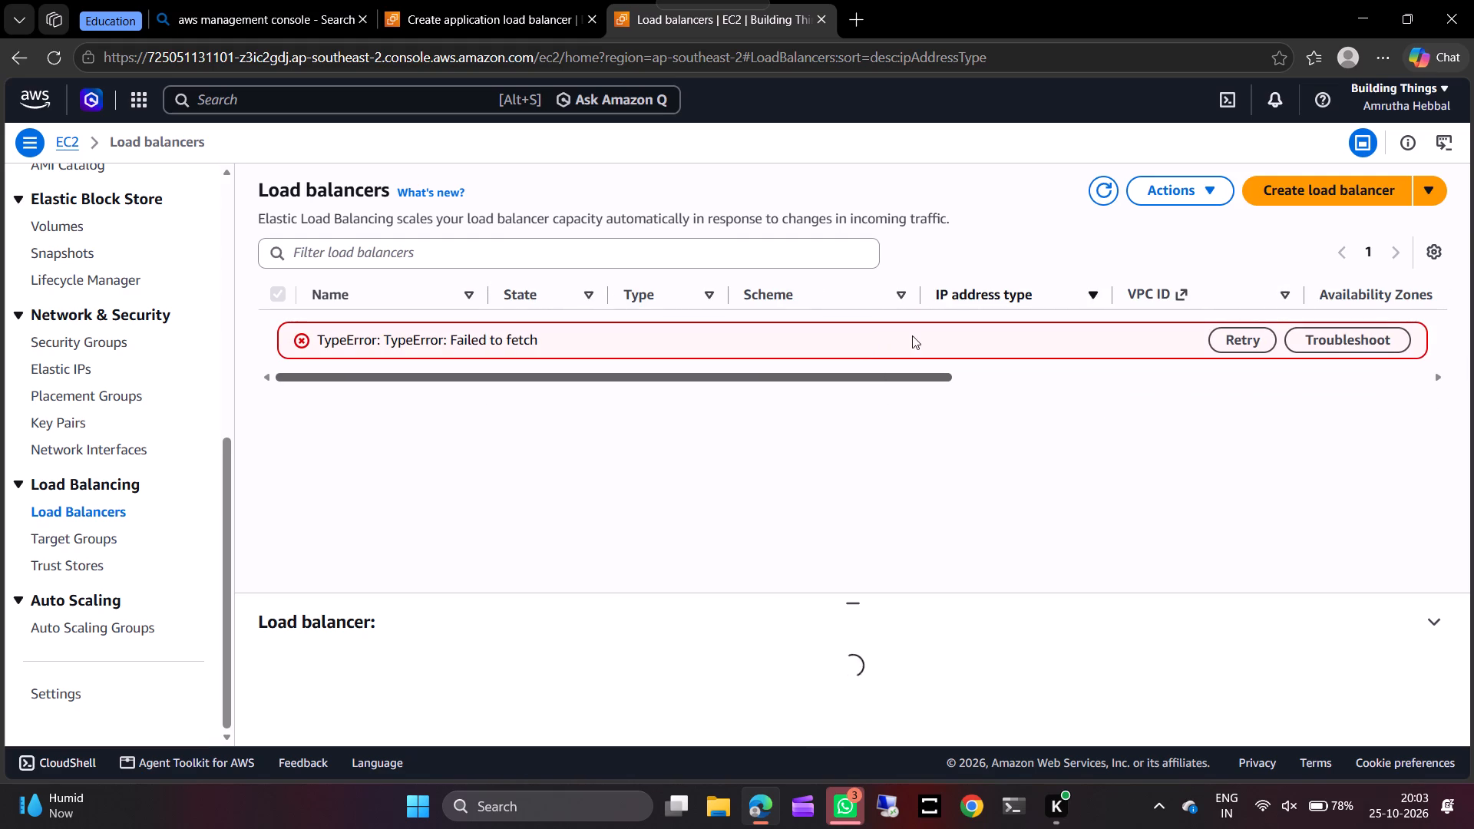
pyautogui.moveTo(912, 335); pyautogui.dragTo(1090, 411)
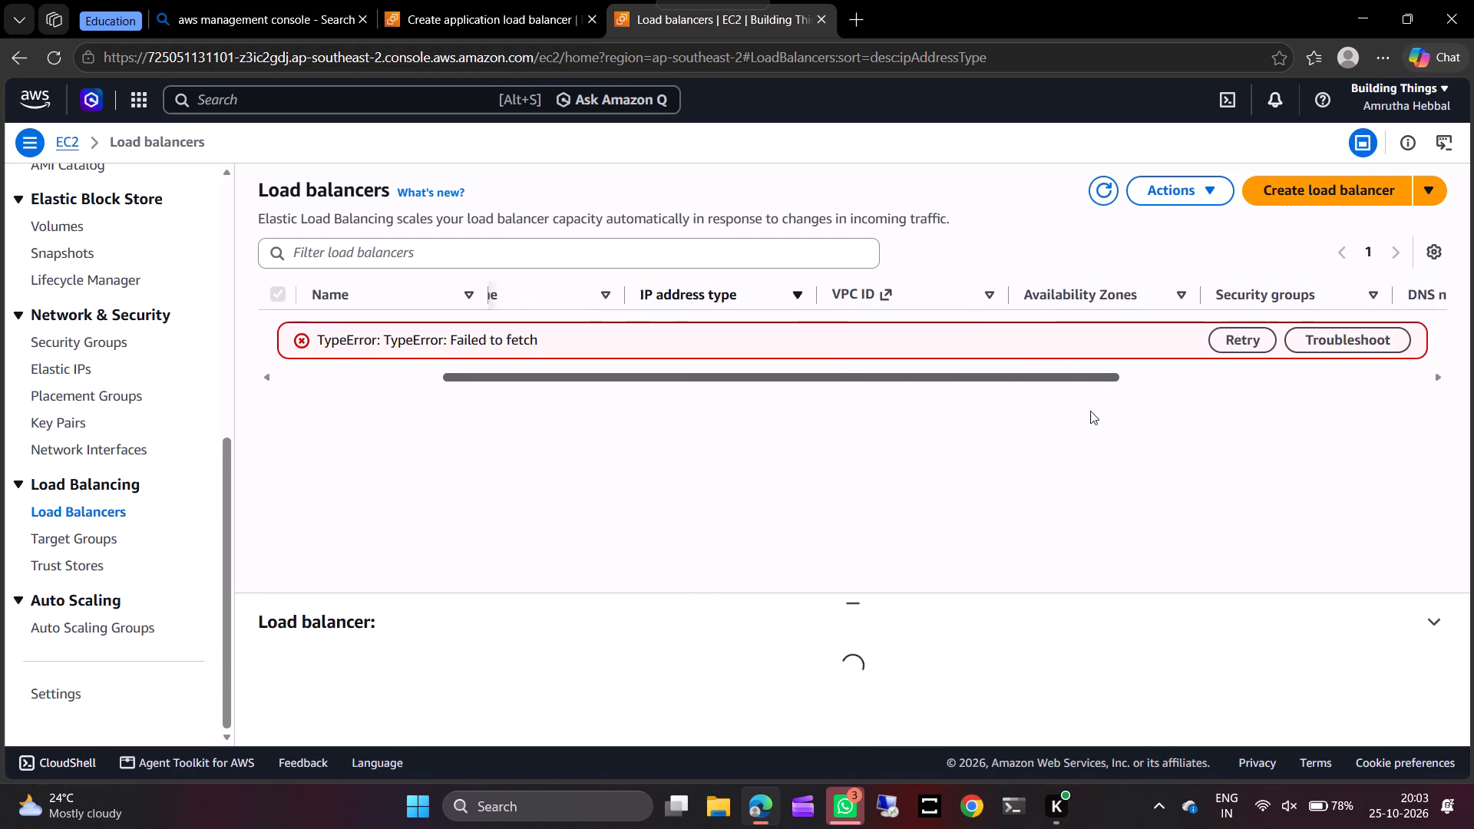
pyautogui.moveTo(1090, 411); pyautogui.dragTo(1367, 355)
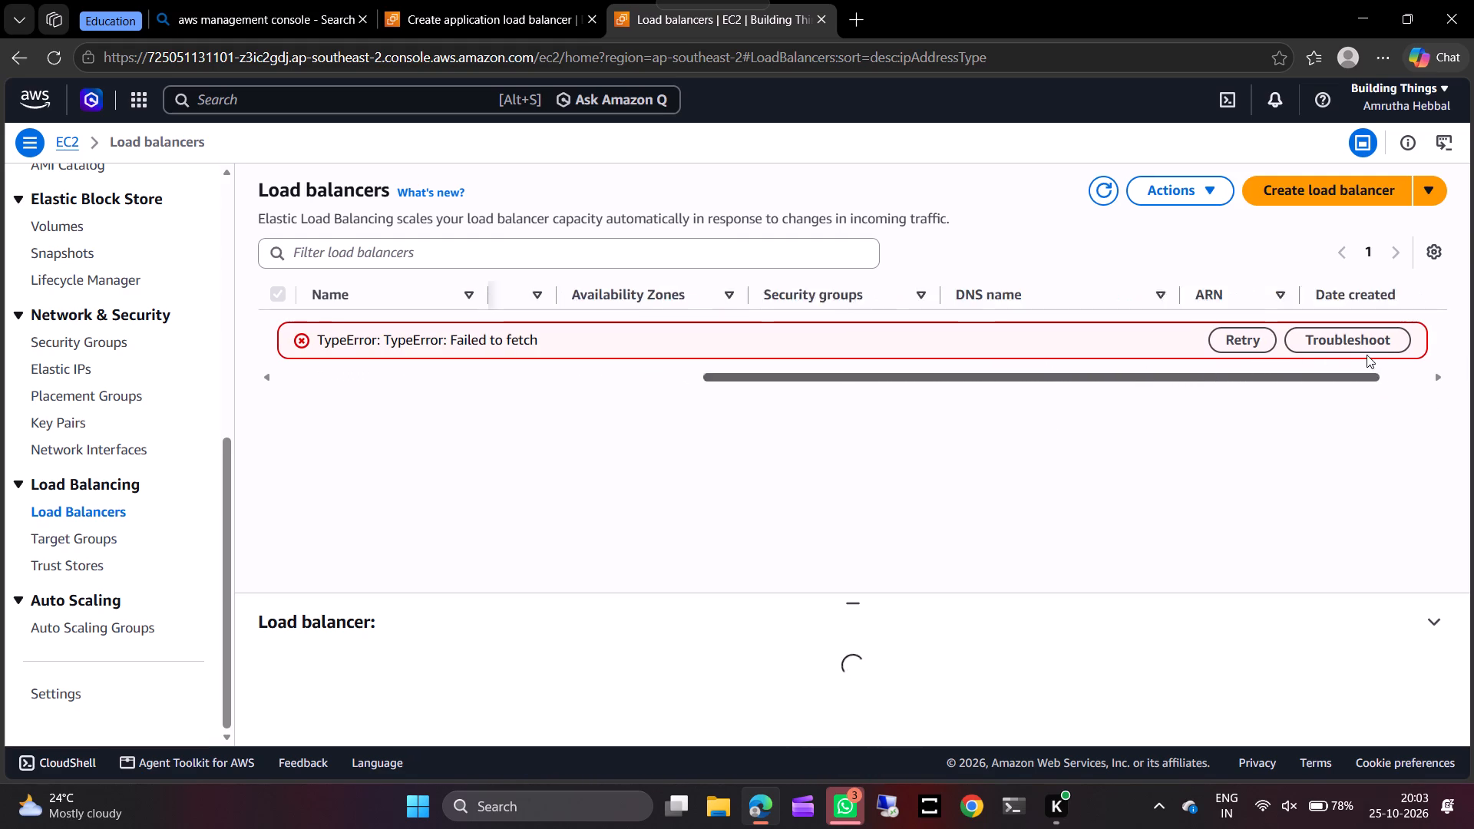
pyautogui.moveTo(1367, 355); pyautogui.dragTo(1248, 341)
pyautogui.click(1248, 341)
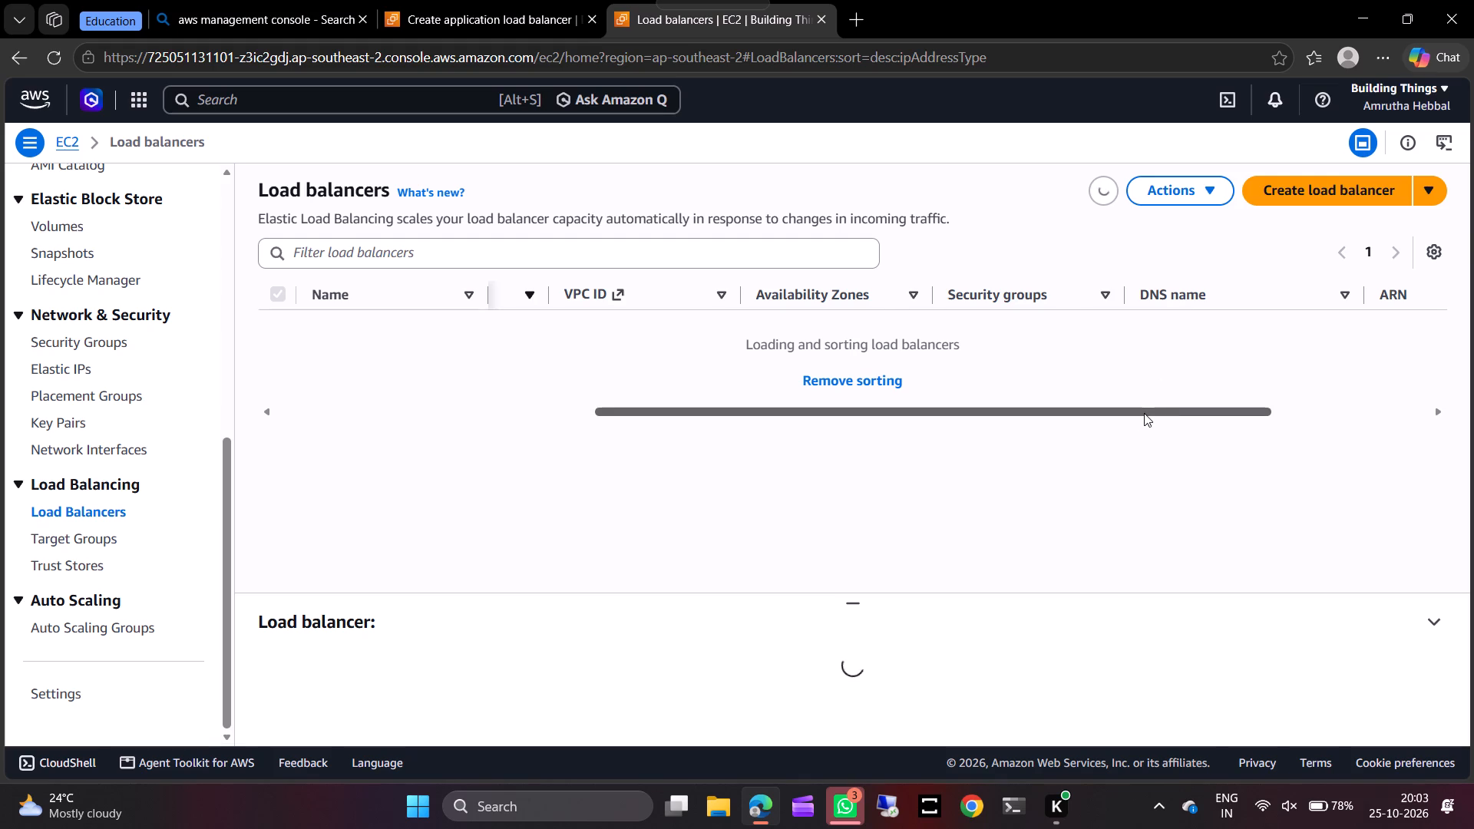
# Remove the IP address type sorting from the load balancers list while it loads.
pyautogui.moveTo(1139, 413); pyautogui.dragTo(881, 401)
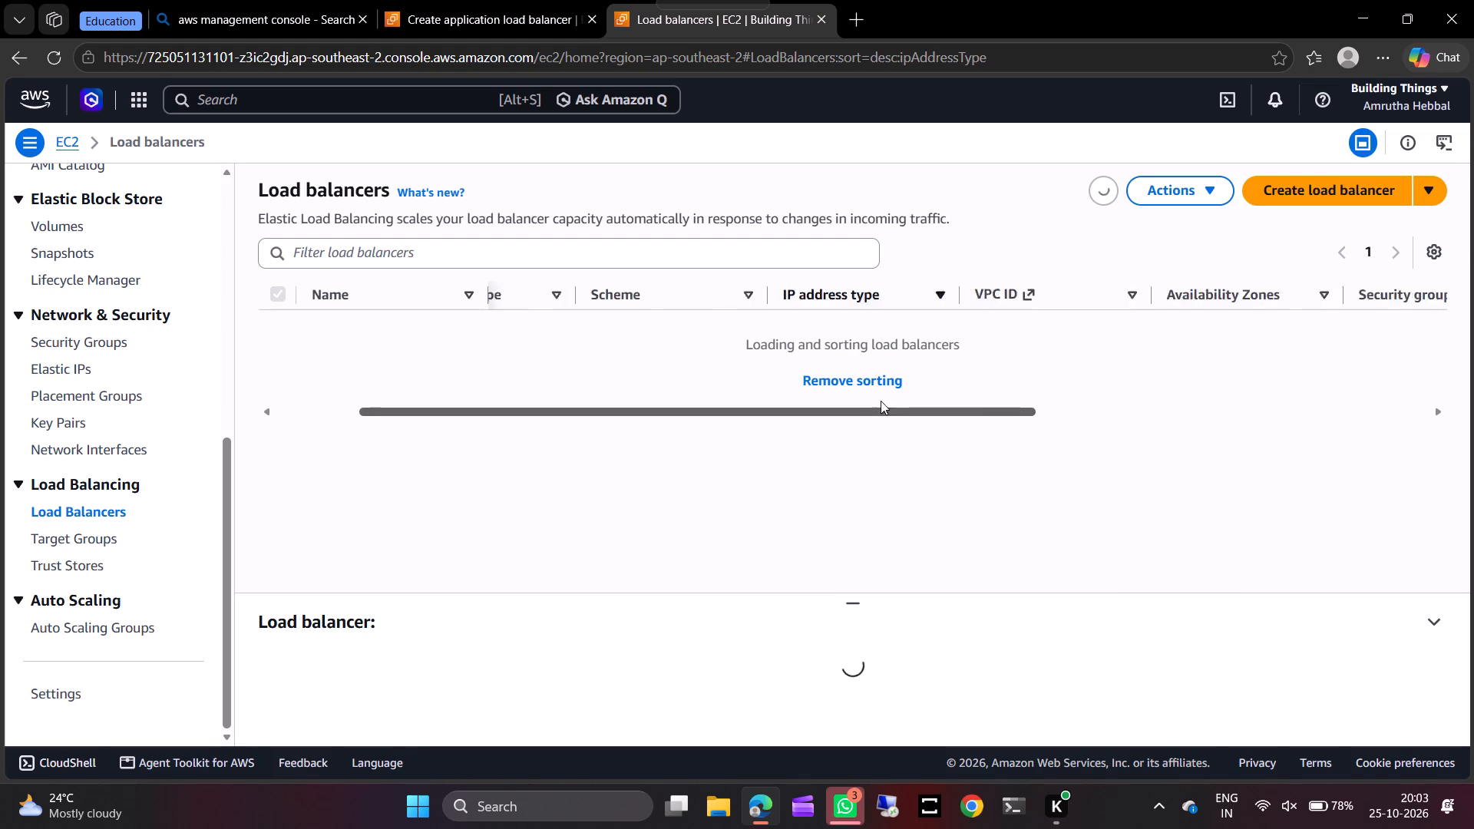
pyautogui.moveTo(881, 401); pyautogui.dragTo(852, 424)
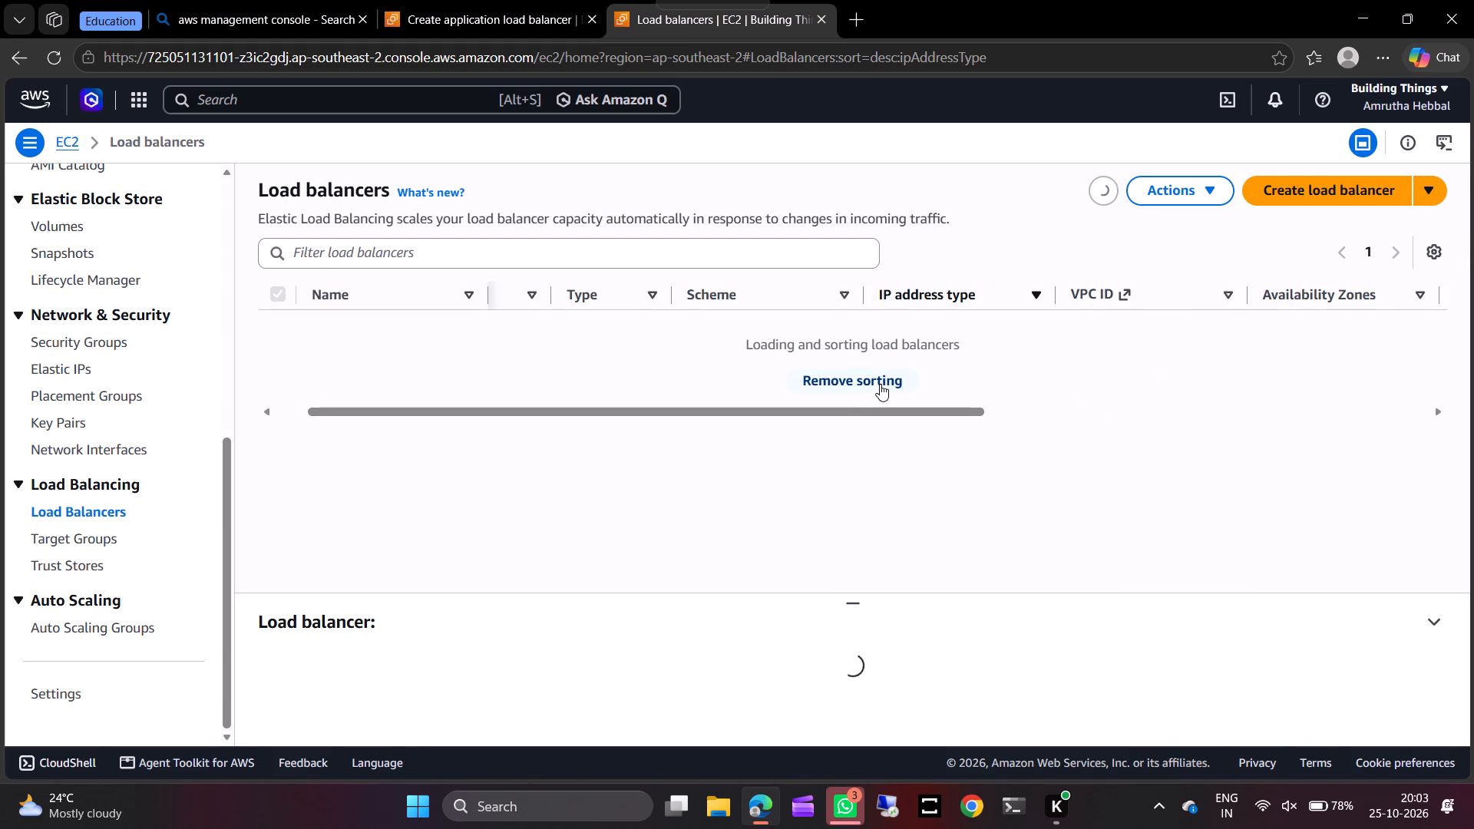
pyautogui.click(880, 384)
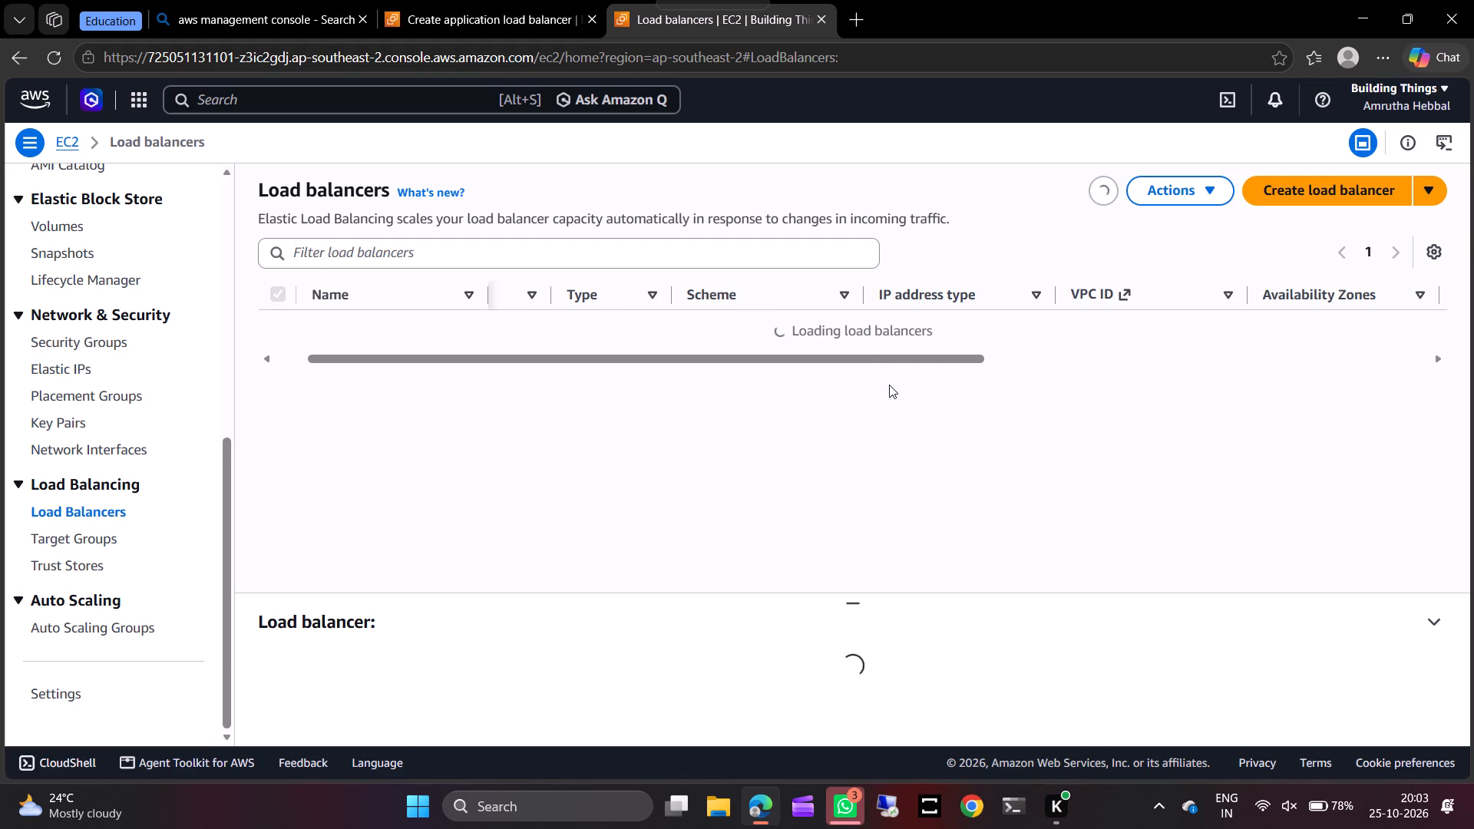
pyautogui.moveTo(904, 358); pyautogui.dragTo(753, 453)
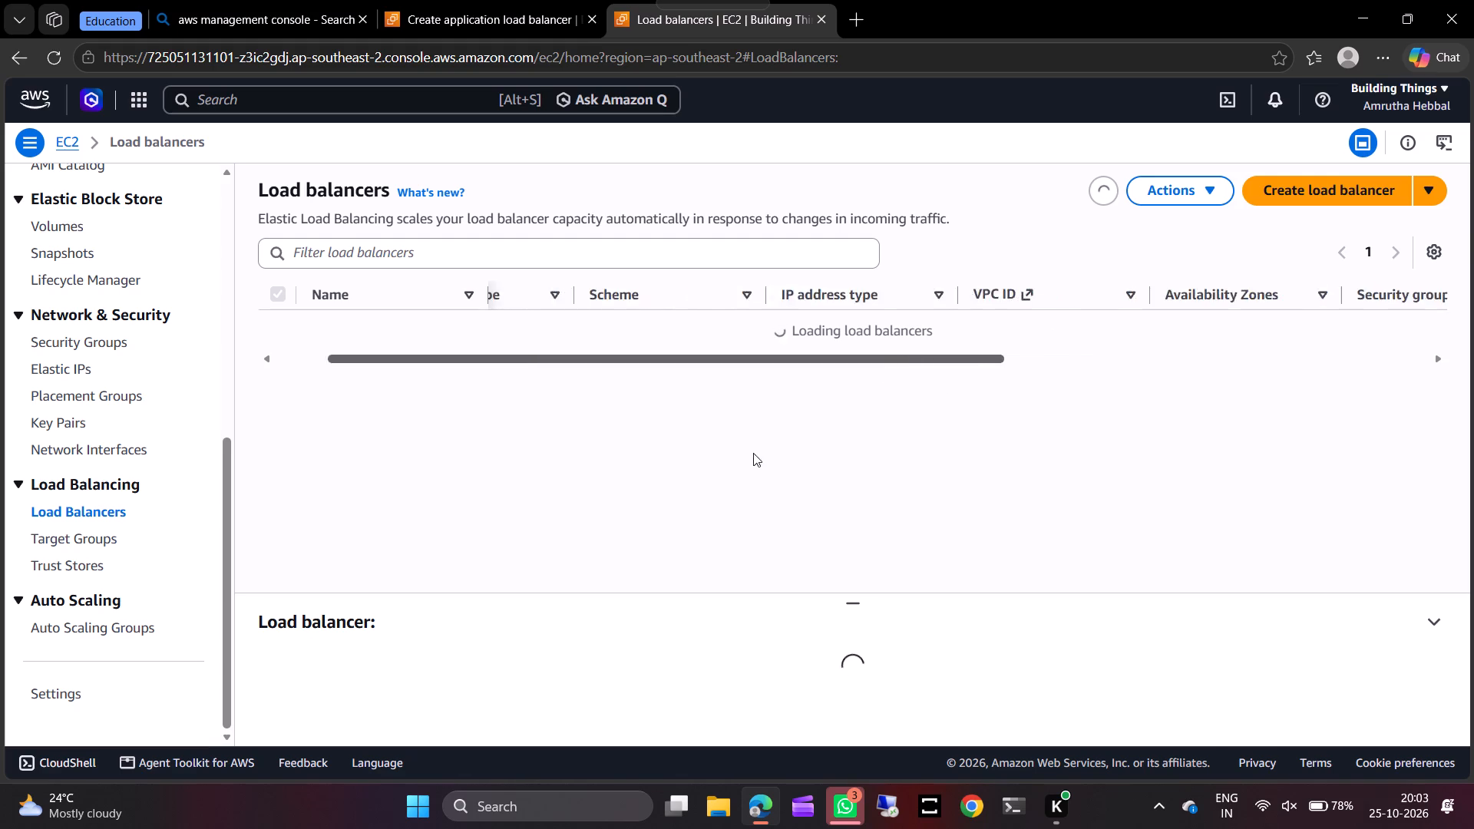
pyautogui.moveTo(753, 453); pyautogui.dragTo(651, 527)
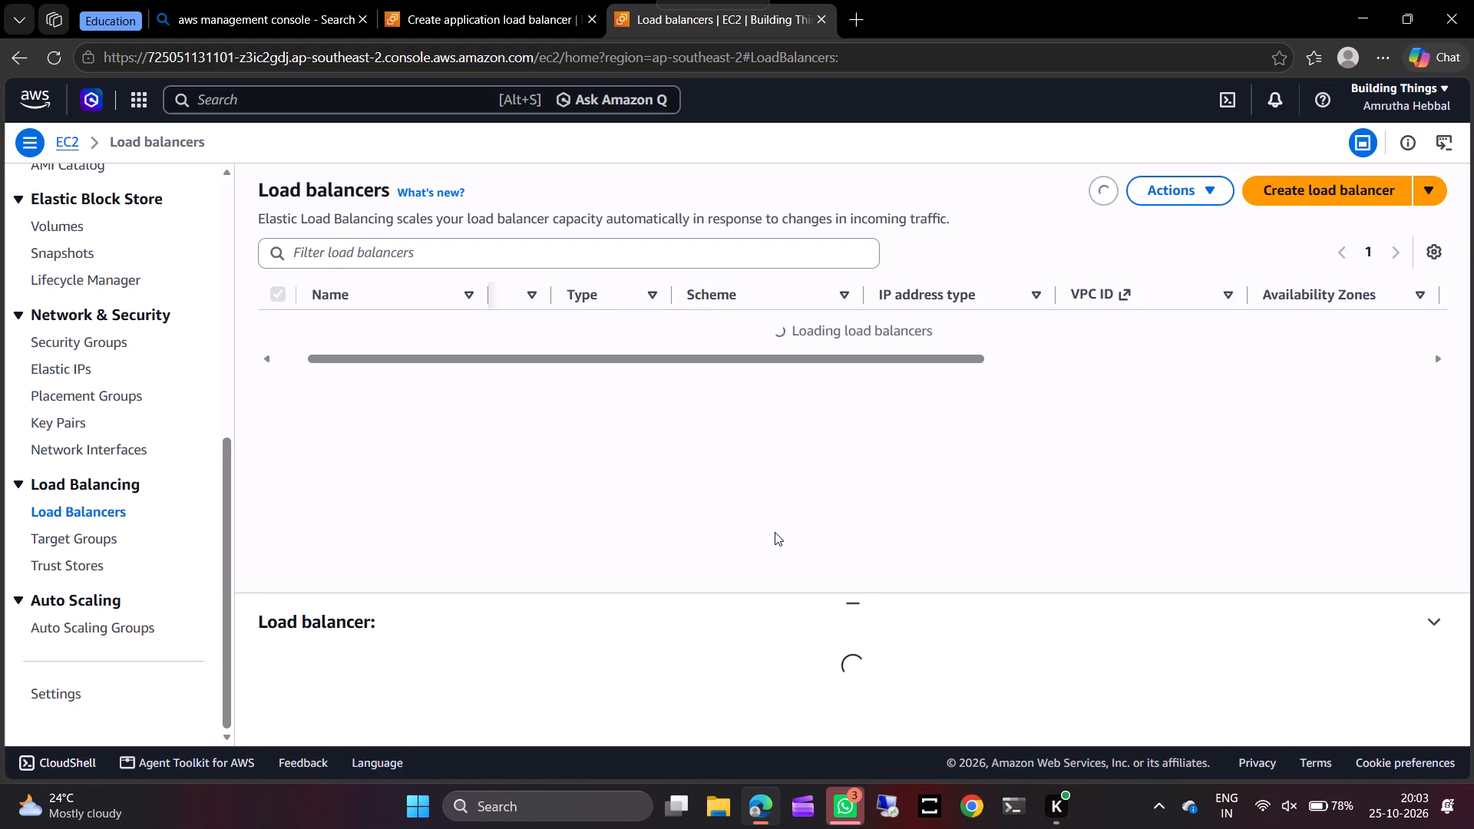
pyautogui.scroll(-4, 854, 529)
pyautogui.scroll(3, 854, 529)
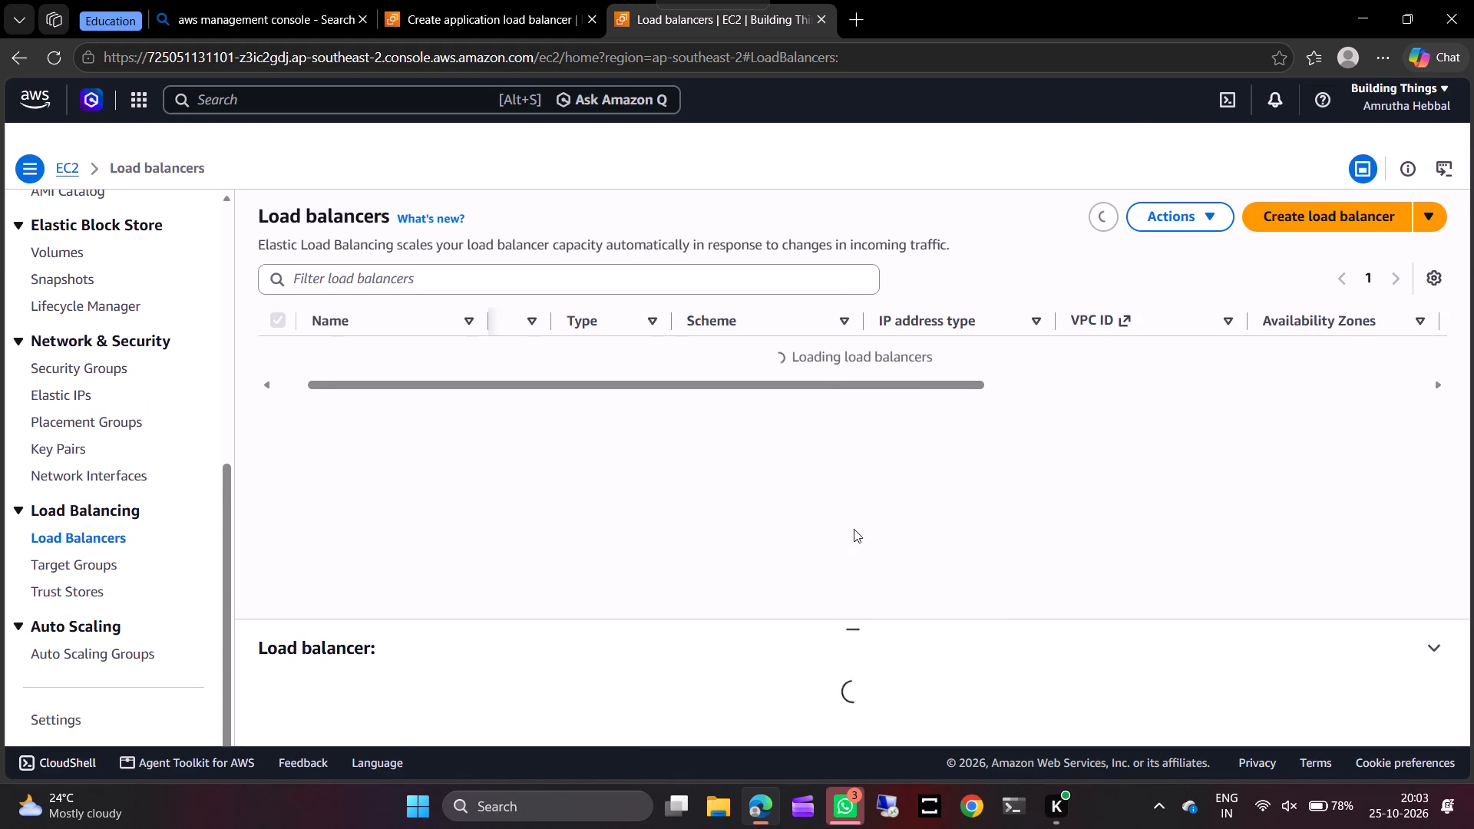
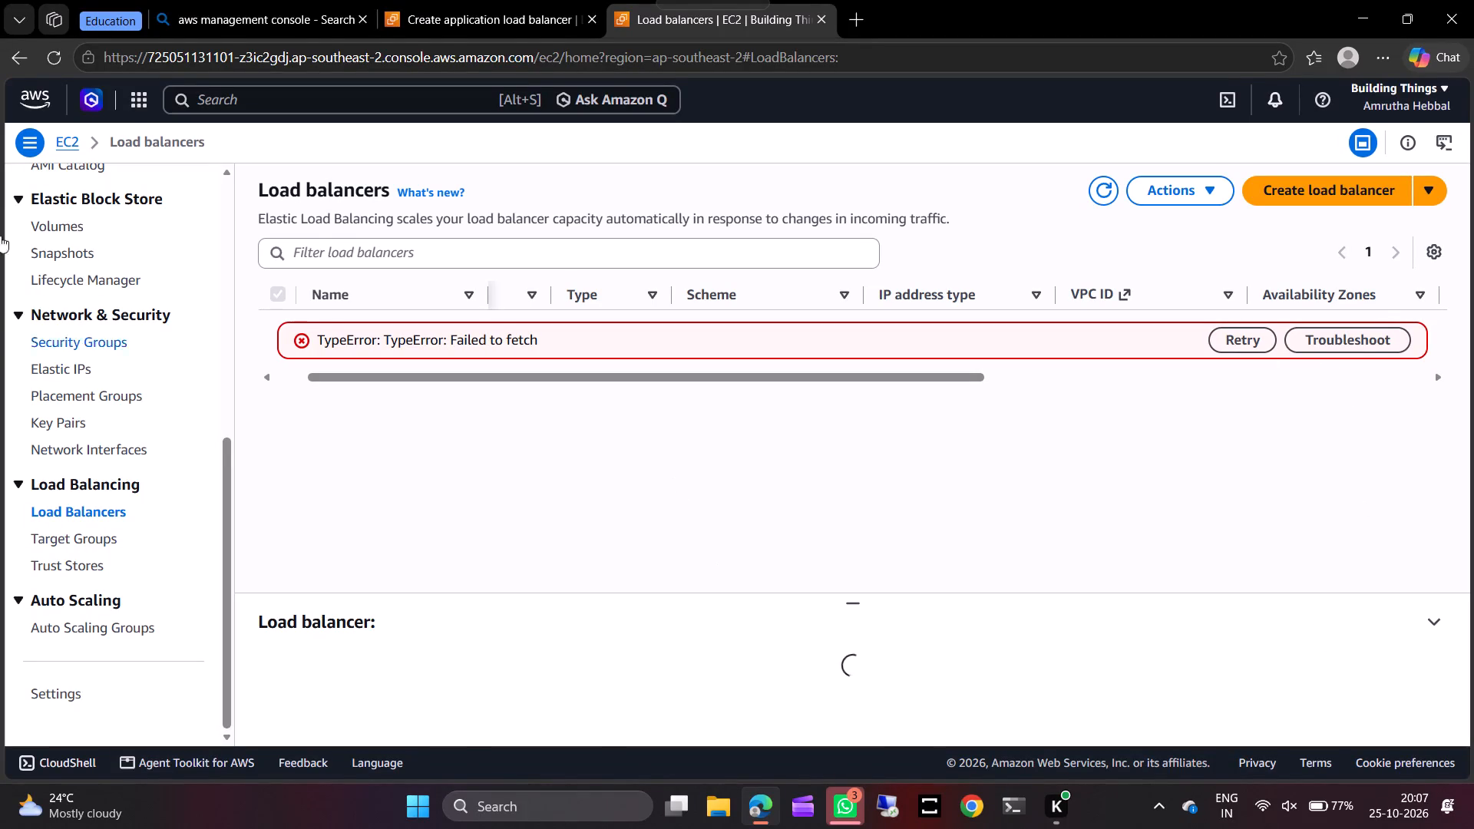
# Search the AWS console for s3, and retry the search several times.
pyautogui.click(338, 94)
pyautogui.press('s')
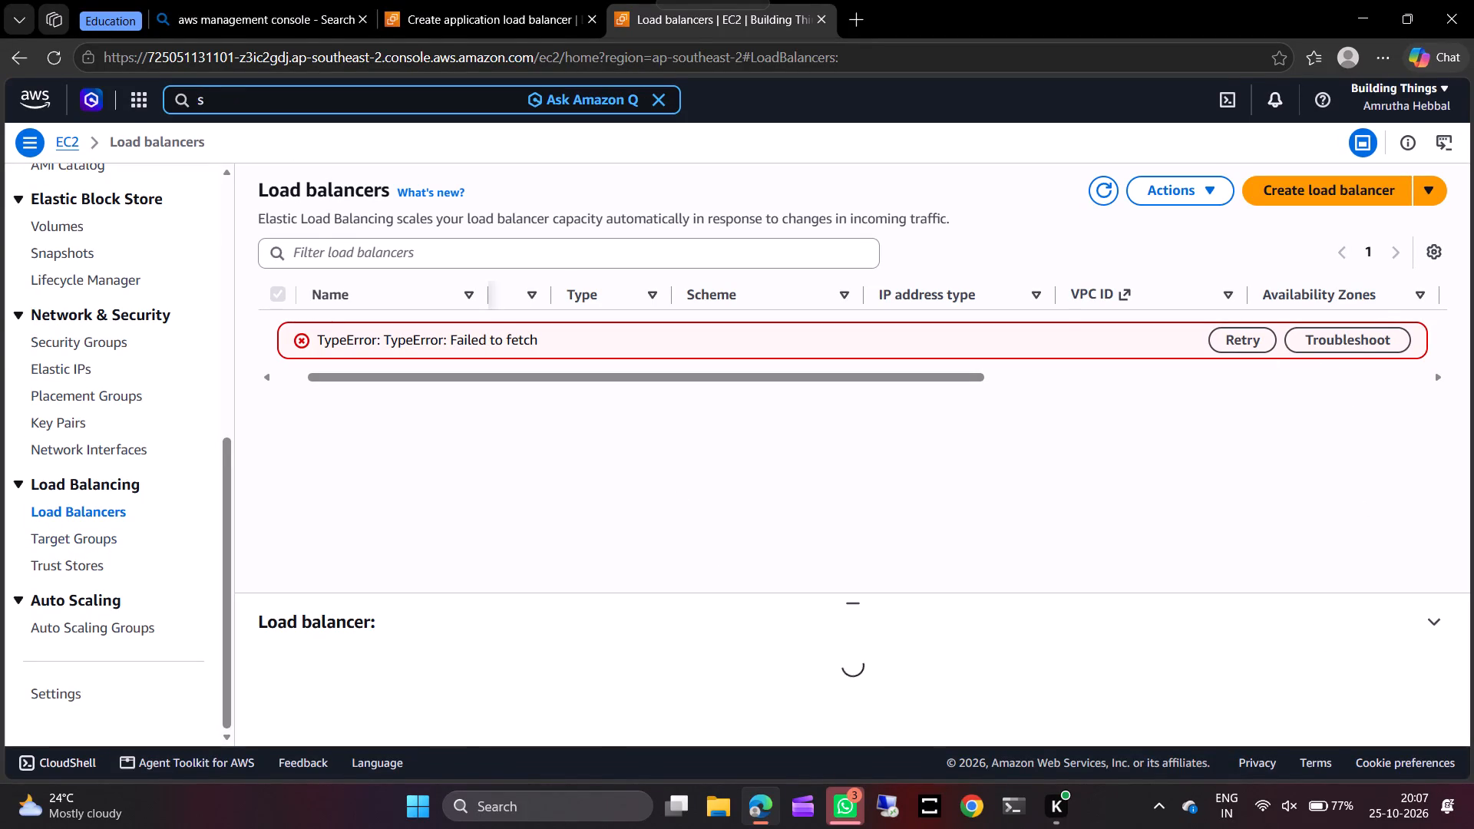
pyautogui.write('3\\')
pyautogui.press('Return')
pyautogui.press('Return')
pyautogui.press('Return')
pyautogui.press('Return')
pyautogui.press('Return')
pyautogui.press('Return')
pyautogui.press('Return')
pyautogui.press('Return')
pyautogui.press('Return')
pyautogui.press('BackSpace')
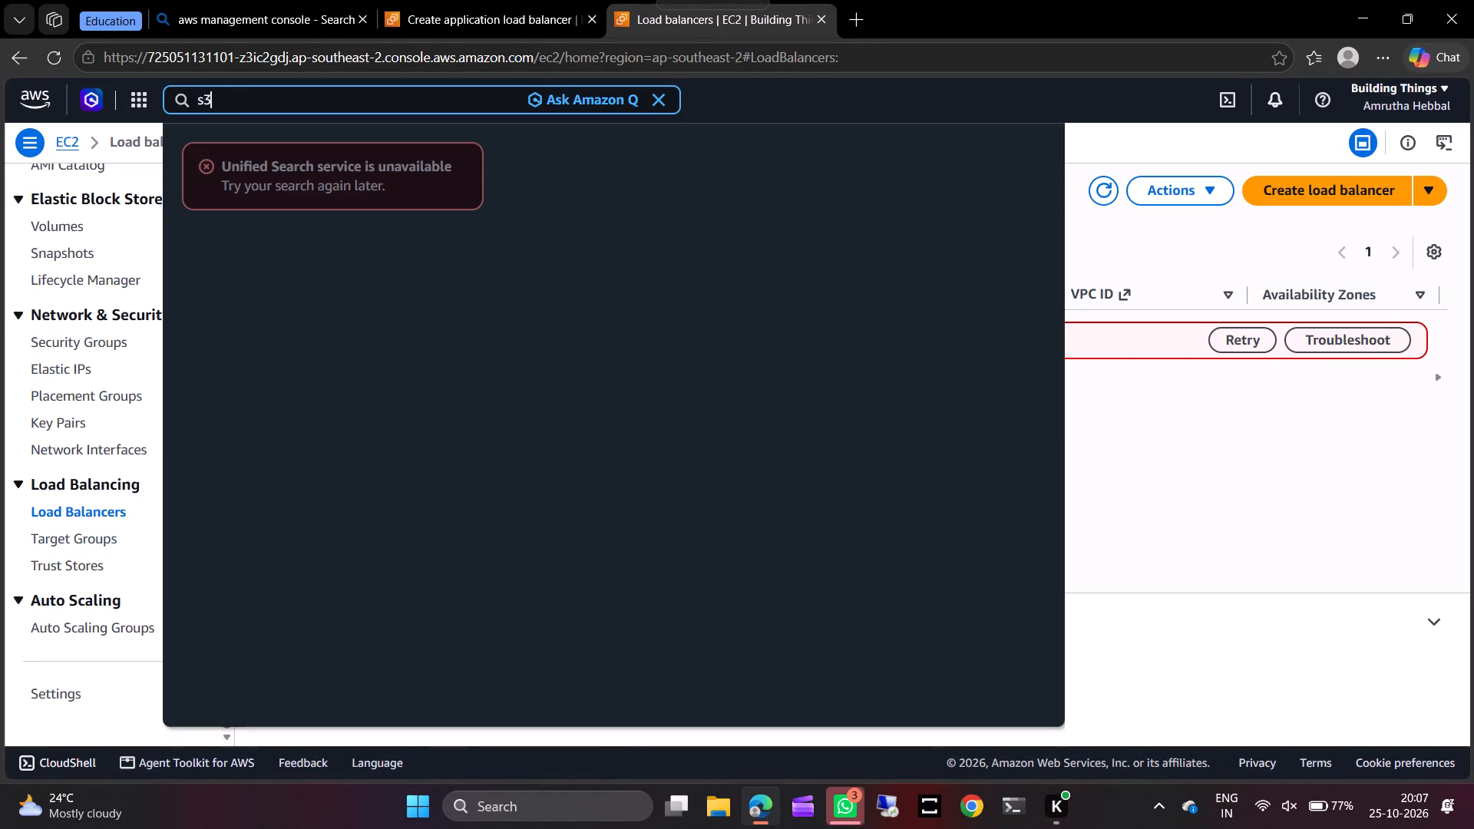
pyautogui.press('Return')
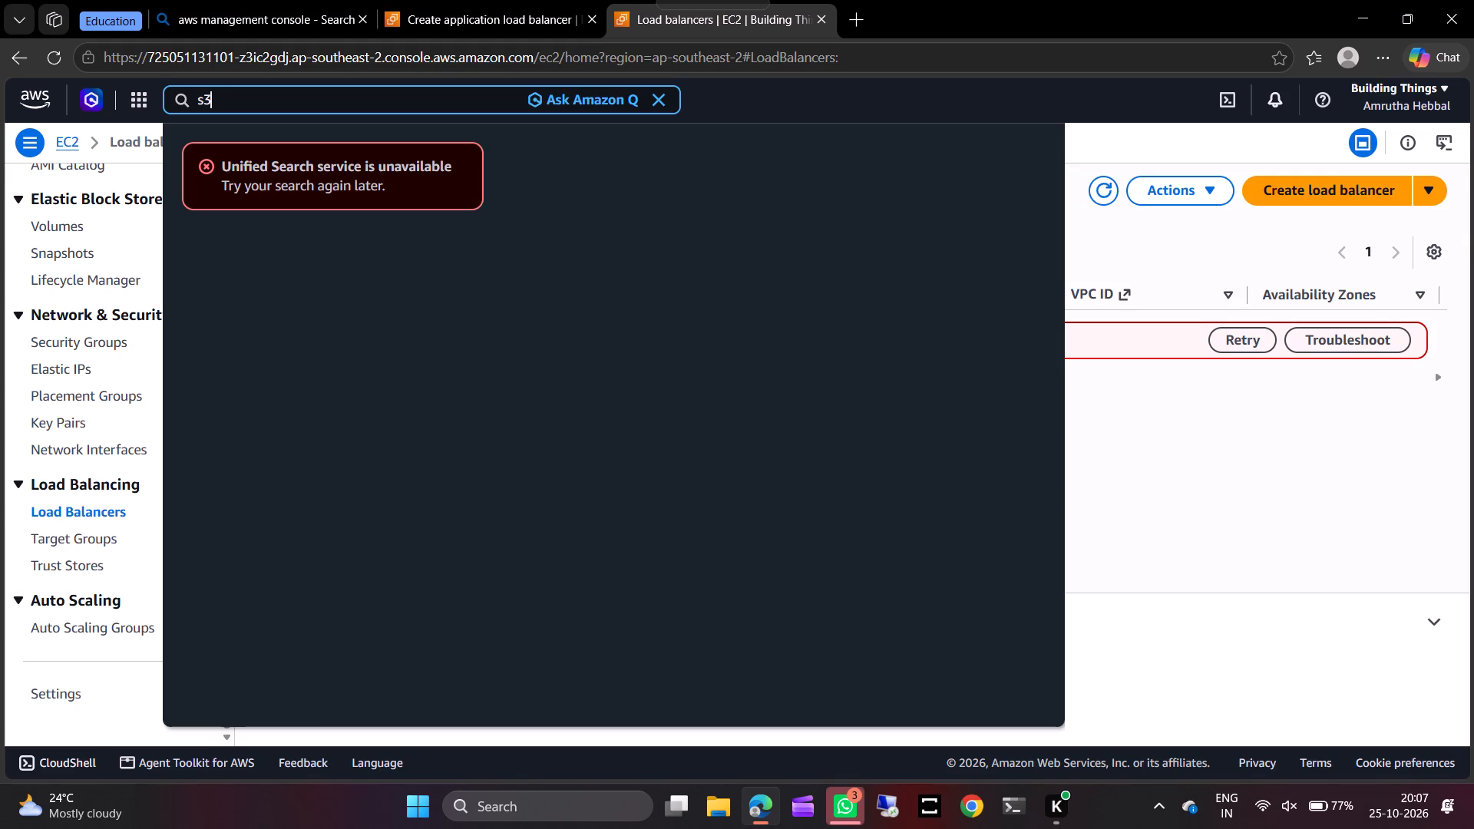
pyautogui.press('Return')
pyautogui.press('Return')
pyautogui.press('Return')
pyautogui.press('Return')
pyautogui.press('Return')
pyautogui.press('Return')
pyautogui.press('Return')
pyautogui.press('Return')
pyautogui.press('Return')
# Open the list of available Wi-Fi networks in the Windows quick settings.
pyautogui.click(1259, 799)
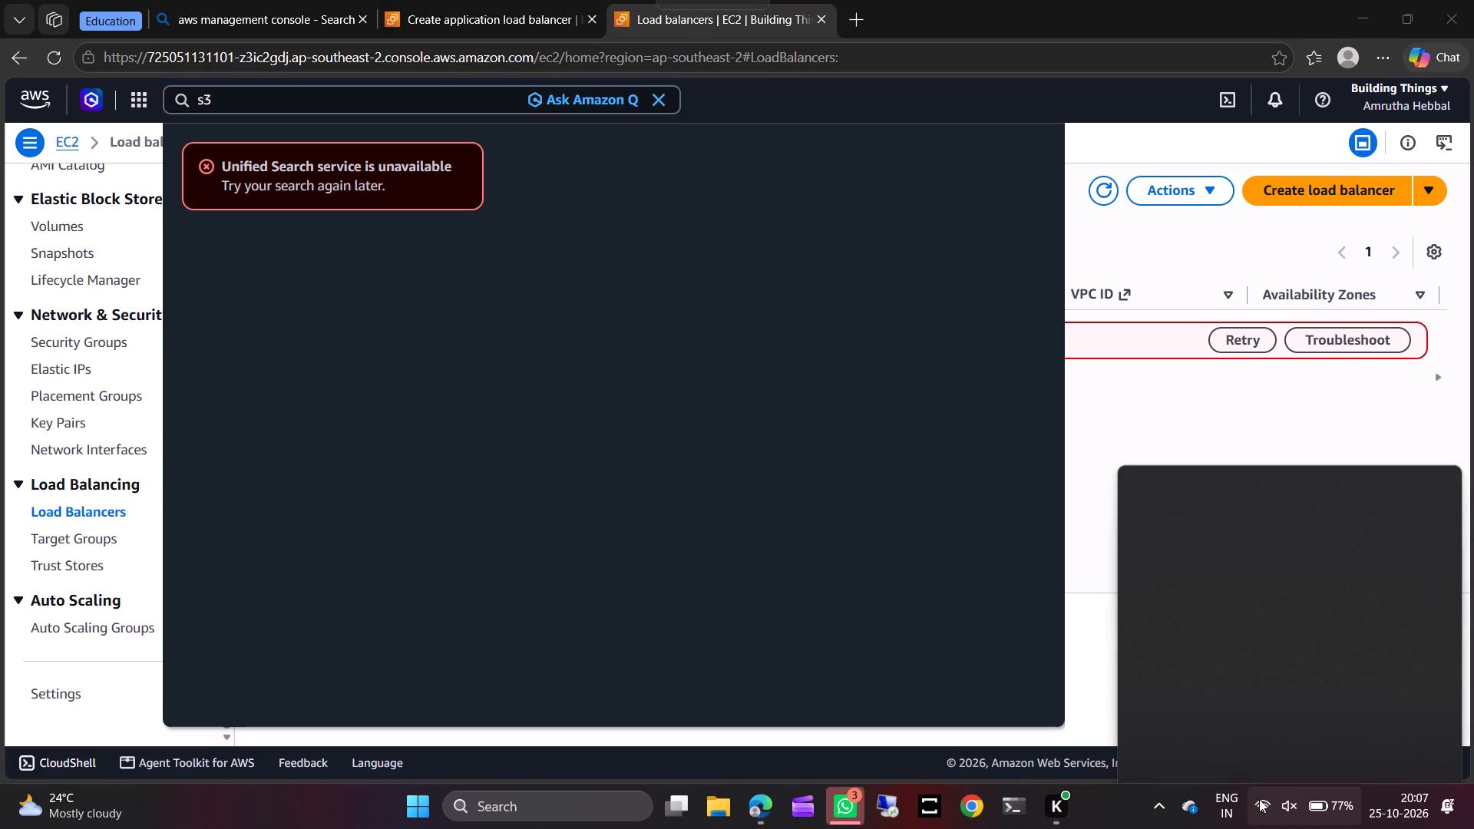
pyautogui.click(1215, 451)
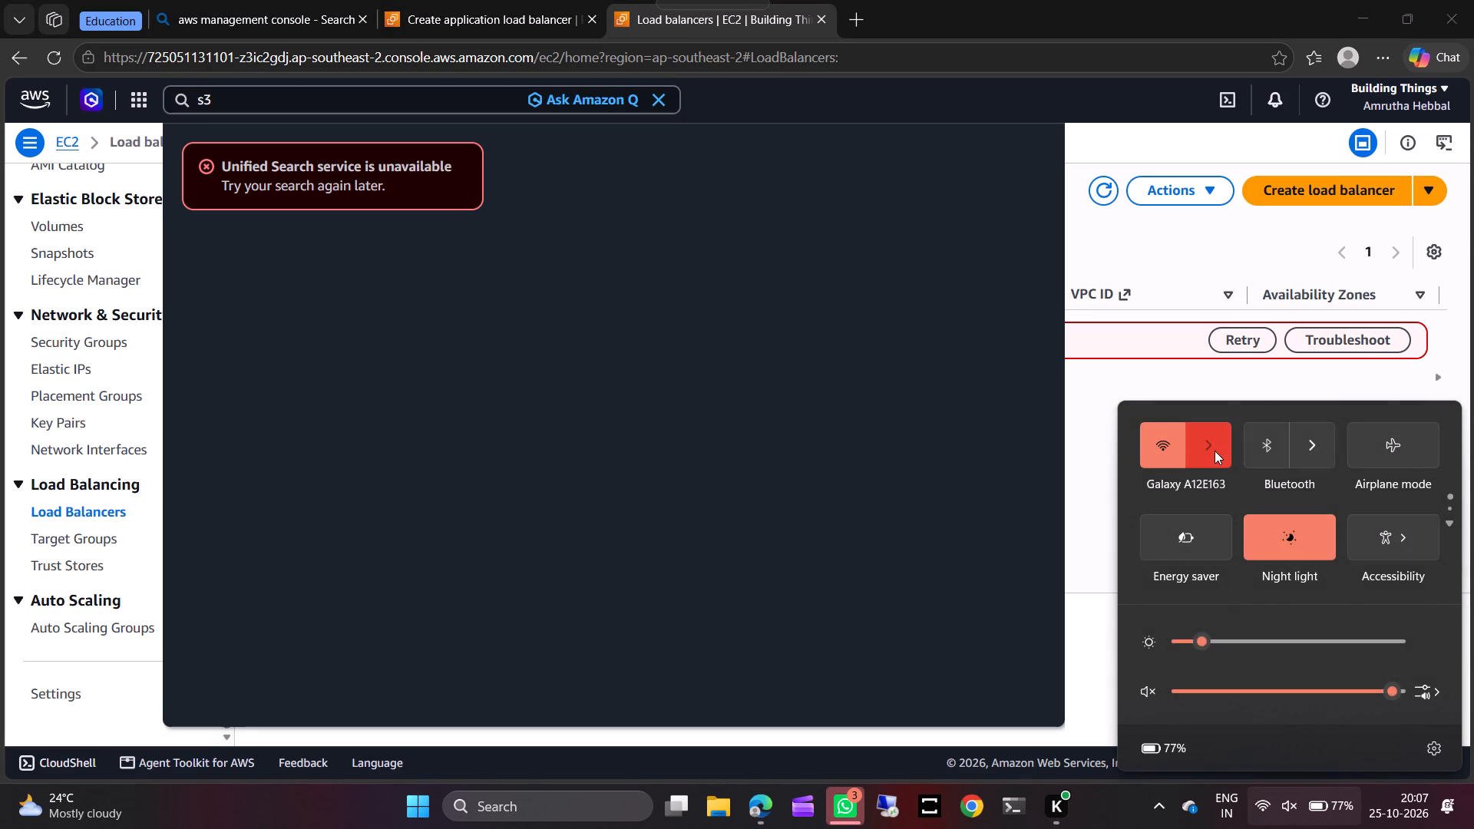
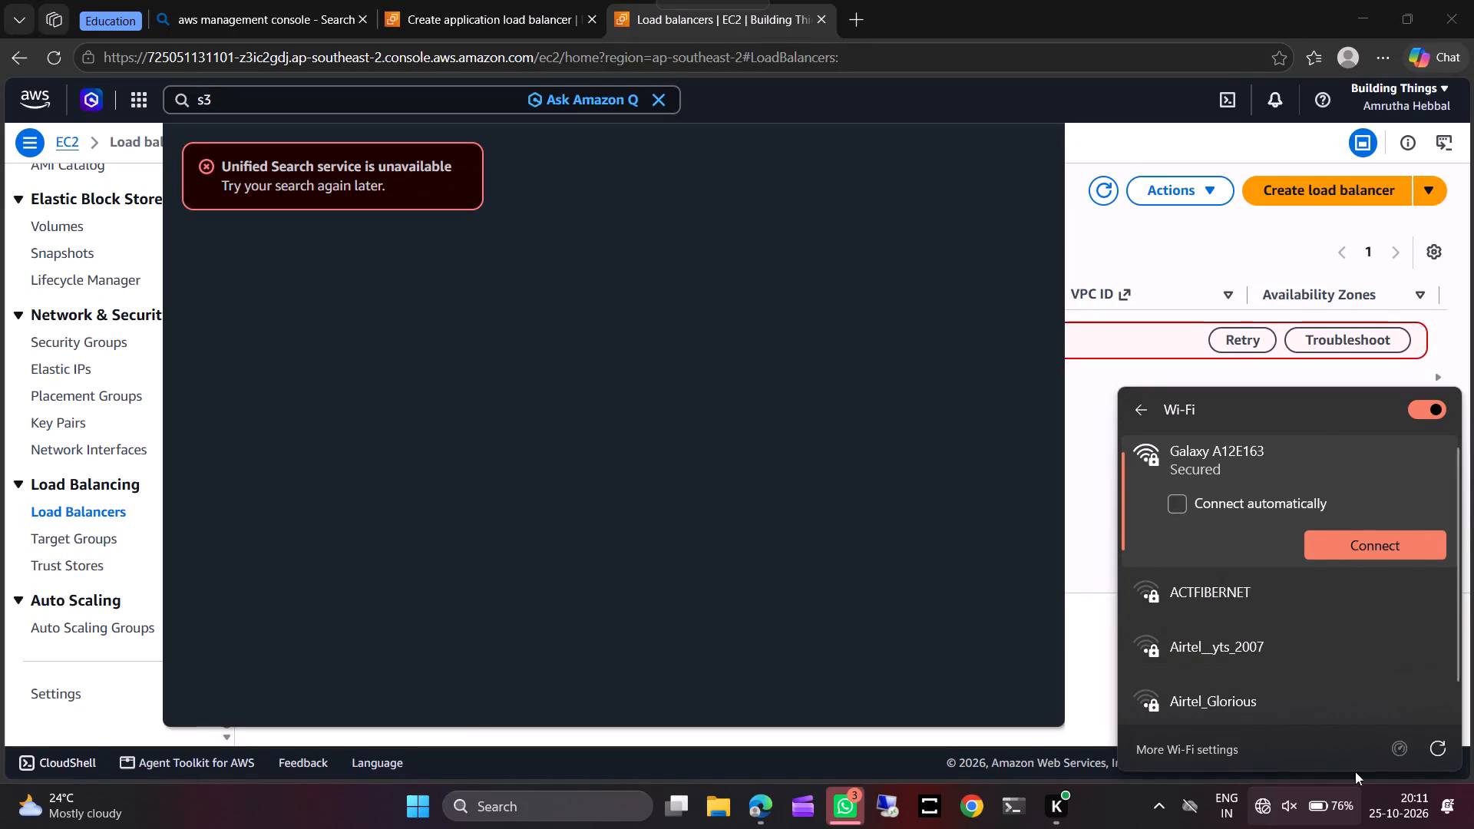
# Connect the computer to the Galaxy A12E163 Wi-Fi network and return to the load balancers page.
pyautogui.click(1271, 808)
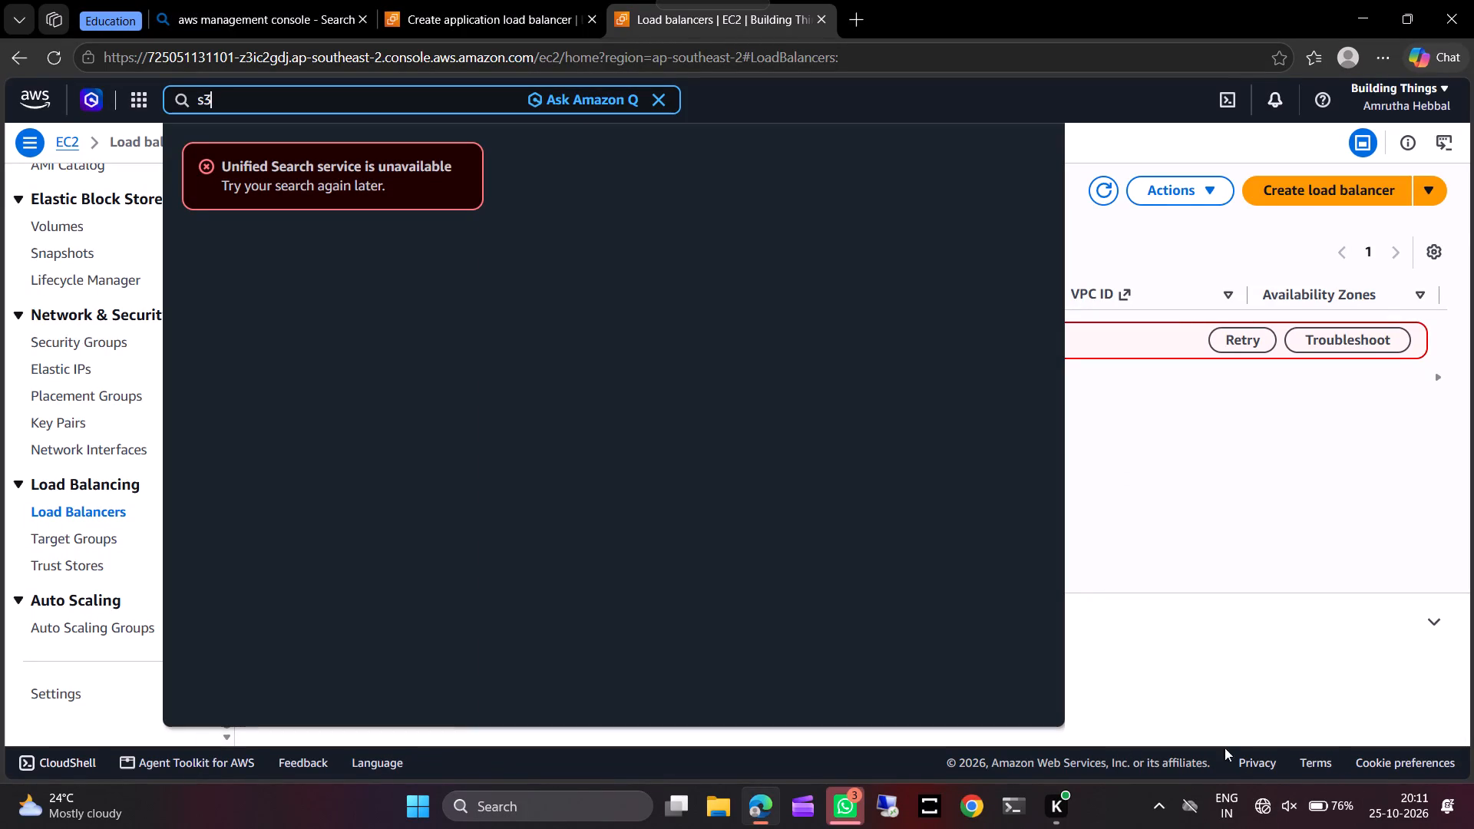
pyautogui.click(1261, 815)
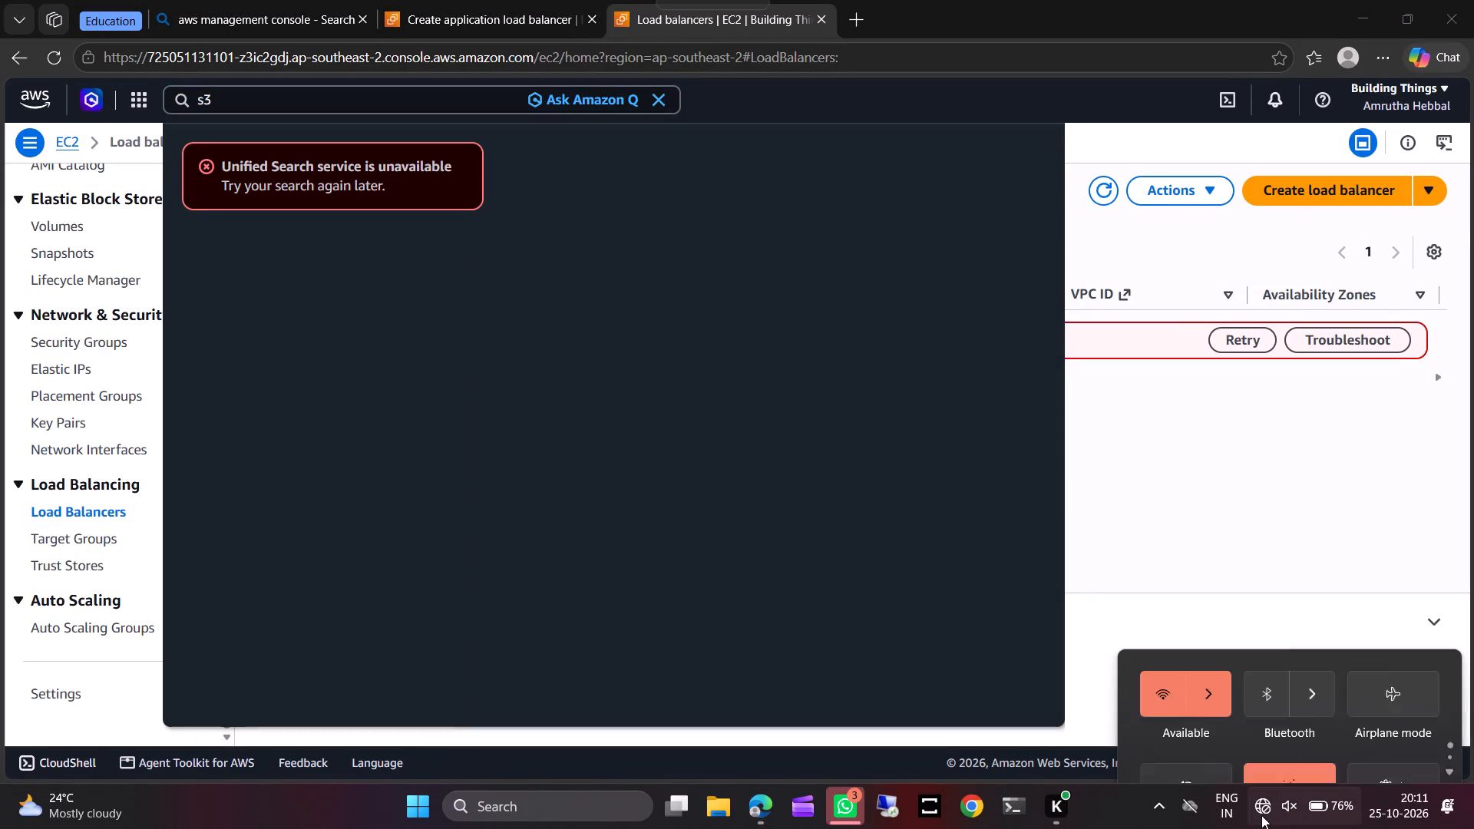
pyautogui.click(1219, 450)
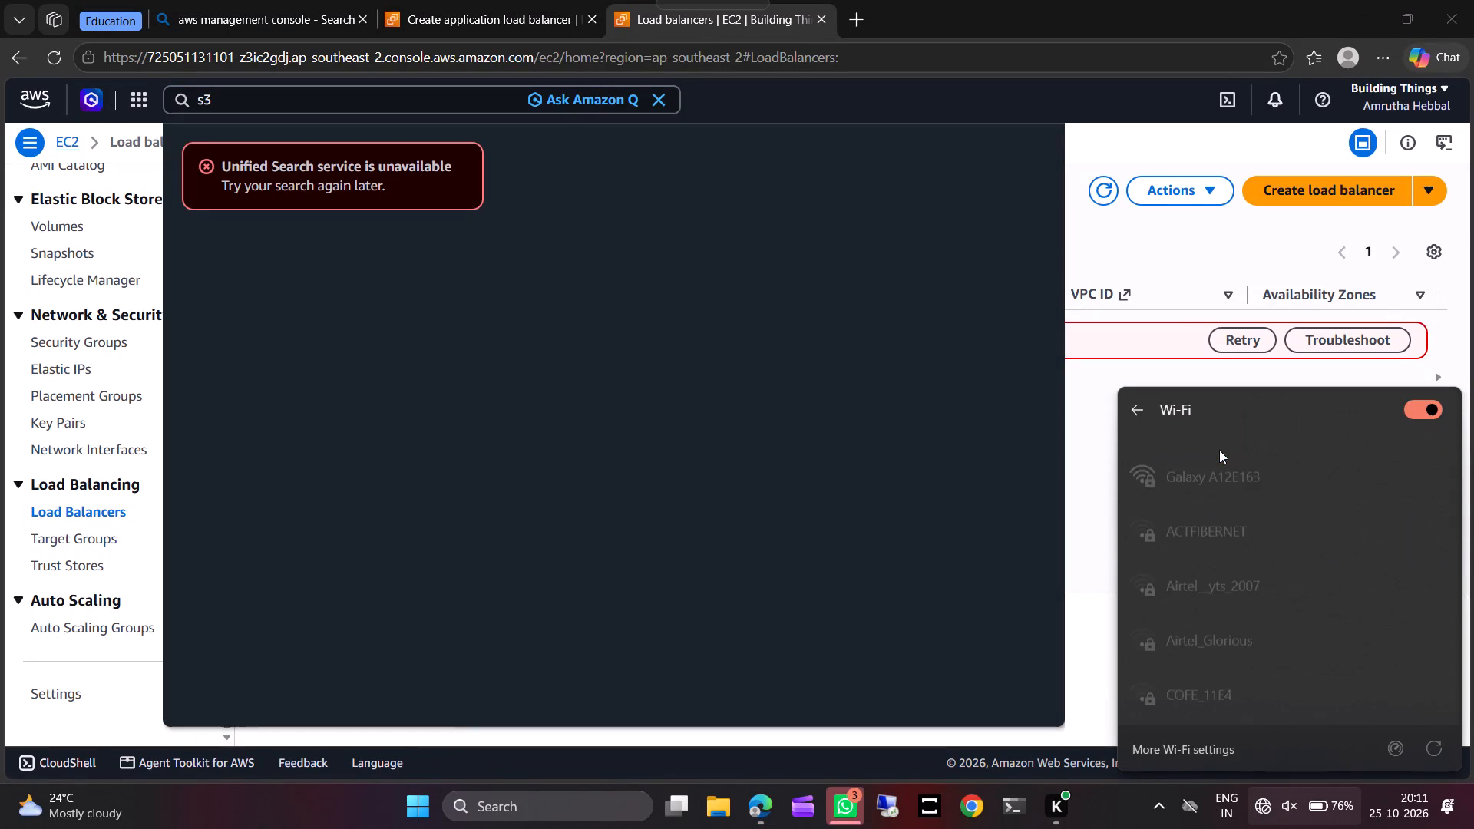
pyautogui.click(1219, 452)
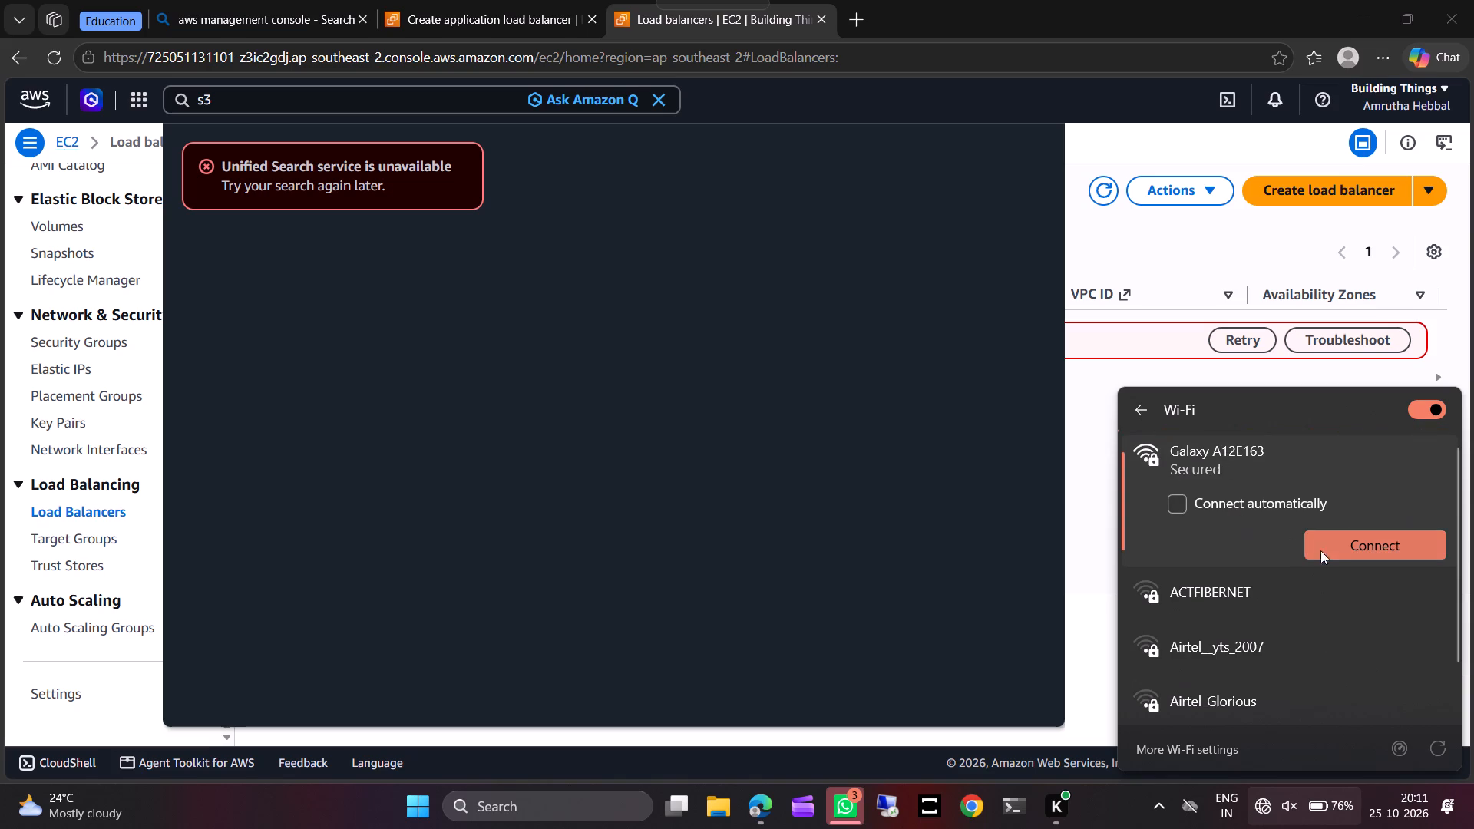
pyautogui.click(1348, 552)
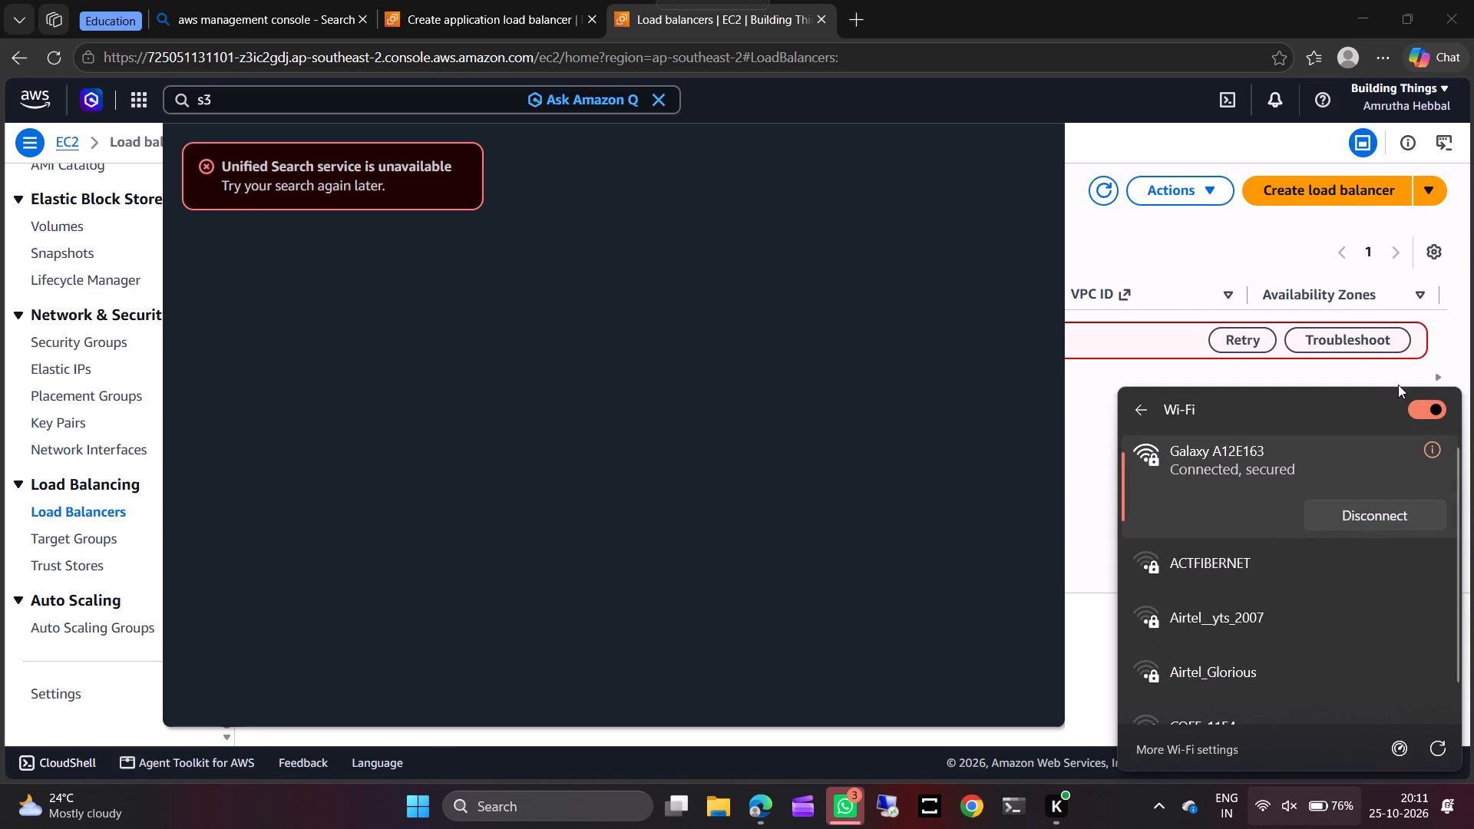
pyautogui.click(1452, 365)
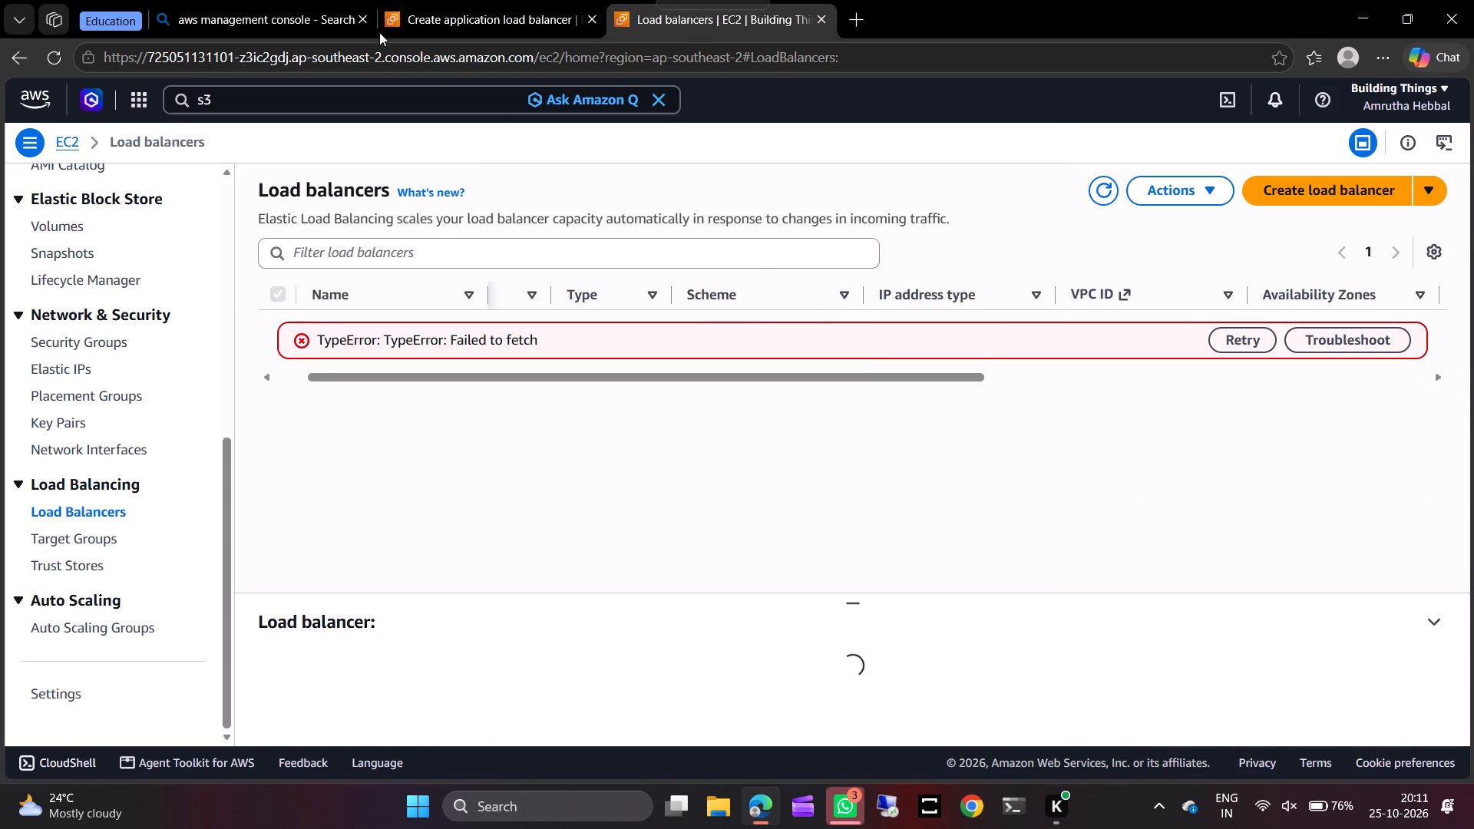
# Reload the EC2 load balancers page in the browser.
pyautogui.click(55, 59)
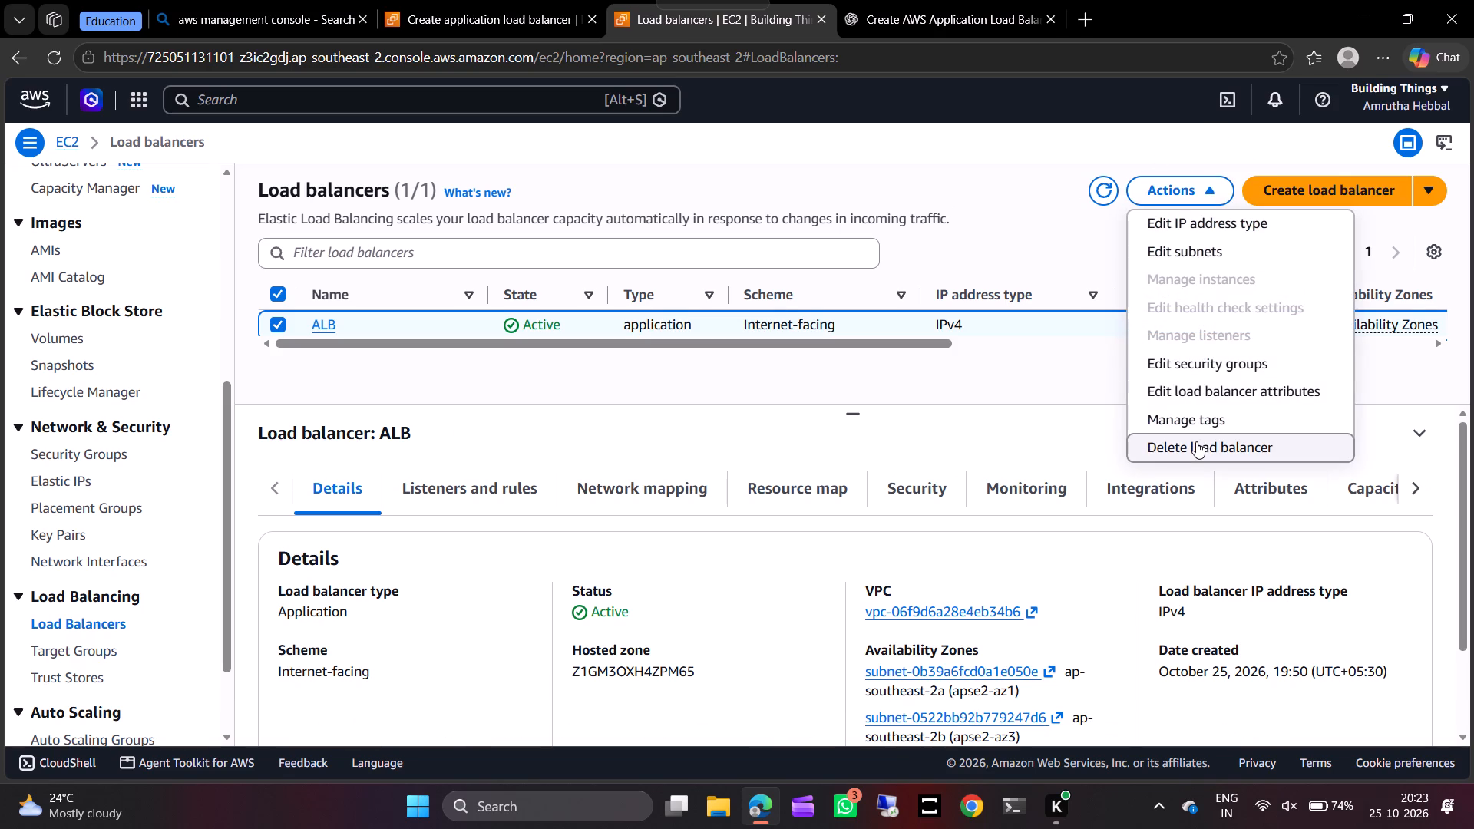
pyautogui.click(1043, 556)
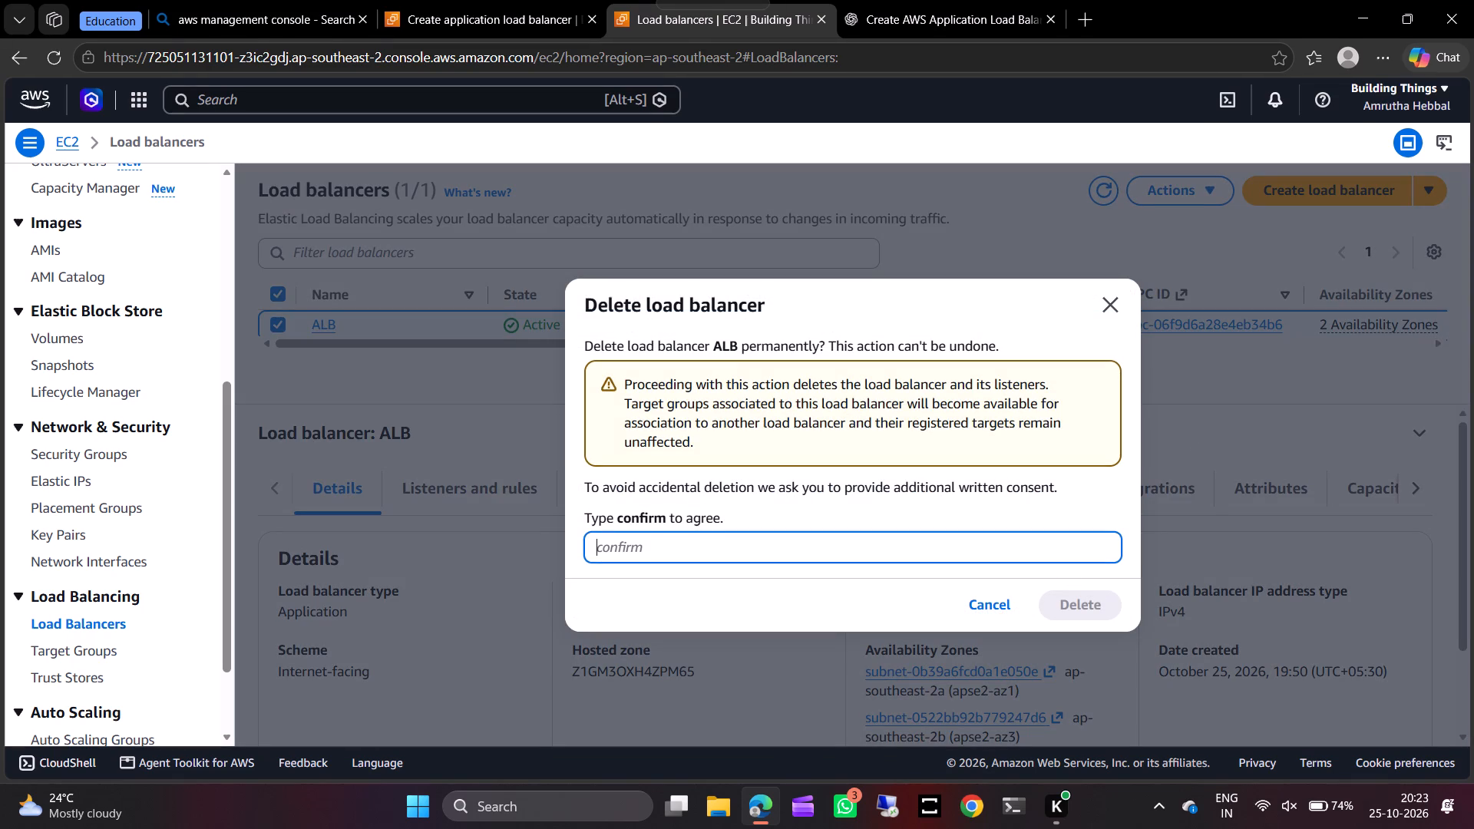
pyautogui.write('confirm')
pyautogui.press('Return')
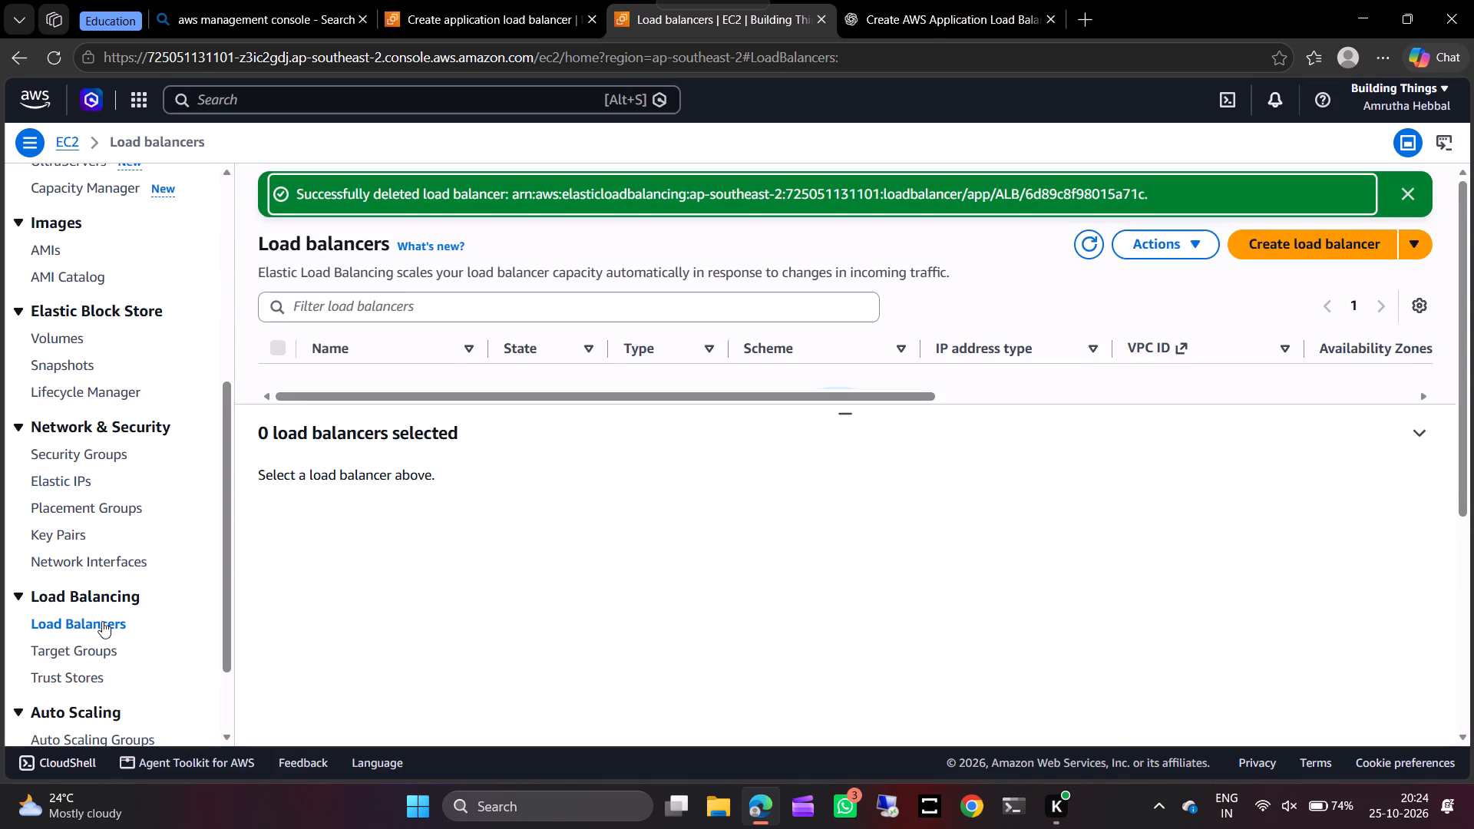
# Return to the EC2 target groups list and permanently delete target group TG.
pyautogui.scroll(-1, 132, 561)
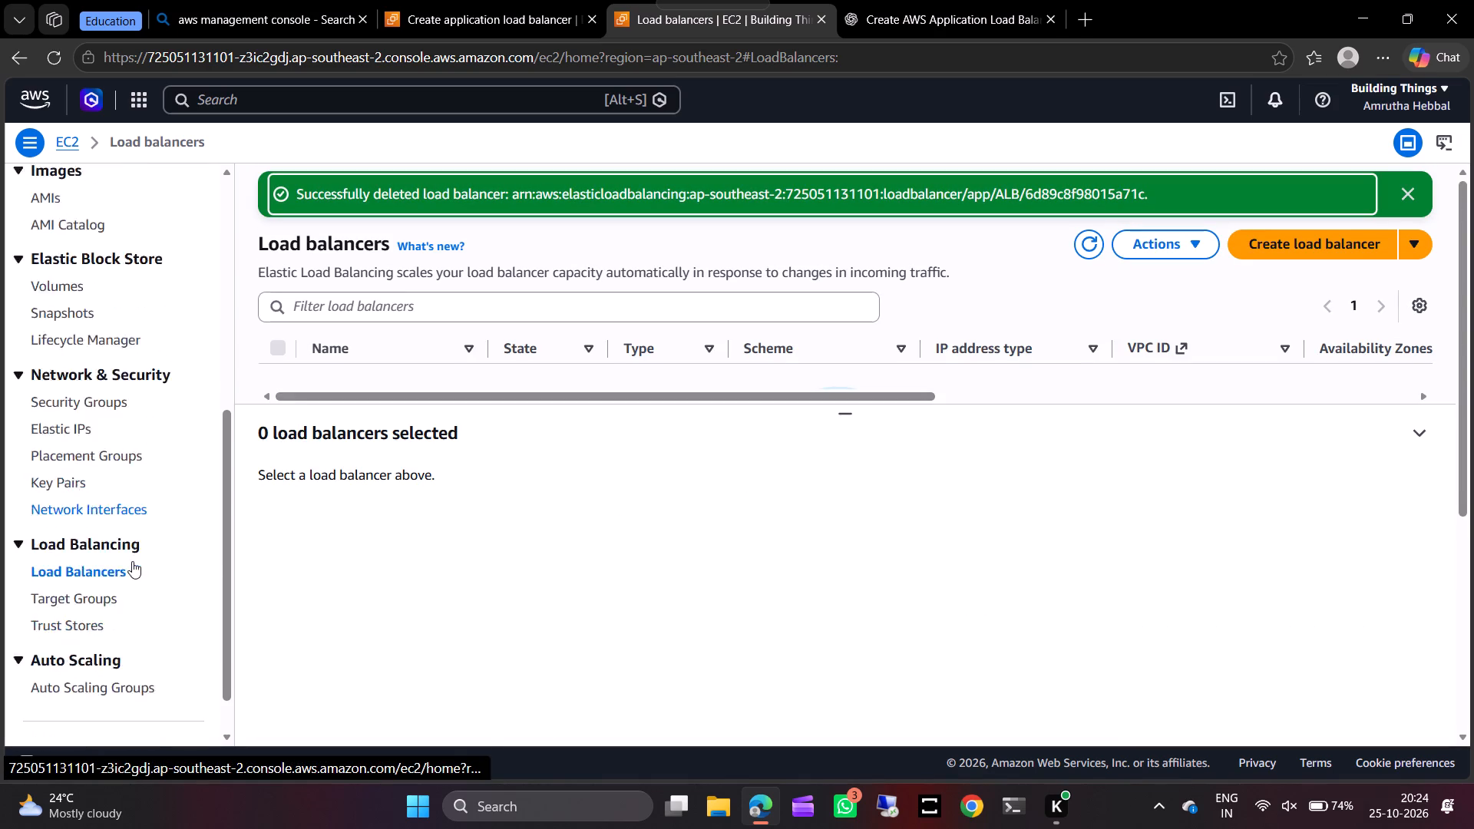
pyautogui.scroll(-1, 132, 561)
pyautogui.click(124, 575)
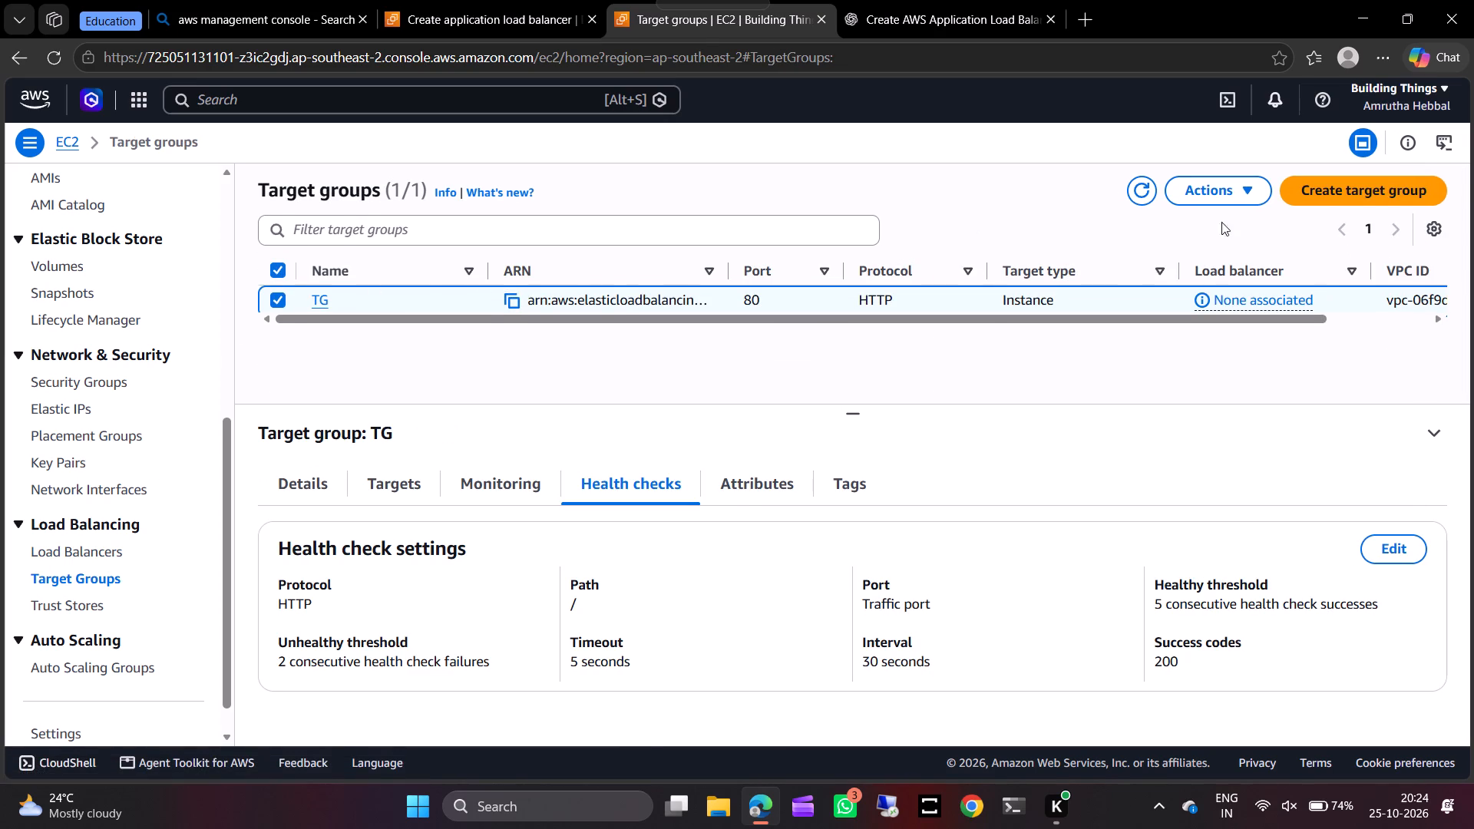
pyautogui.click(1230, 190)
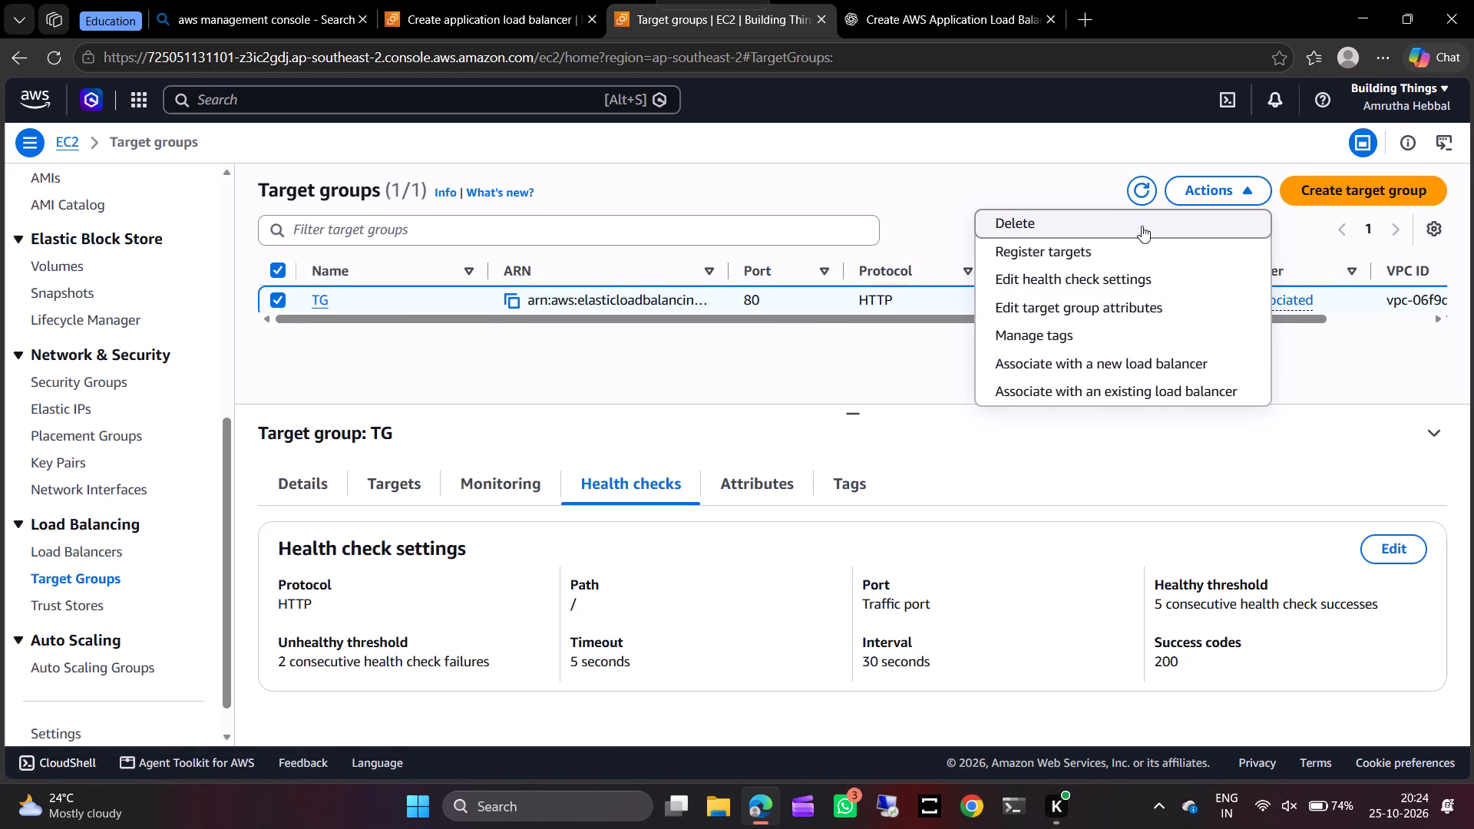
pyautogui.click(1142, 226)
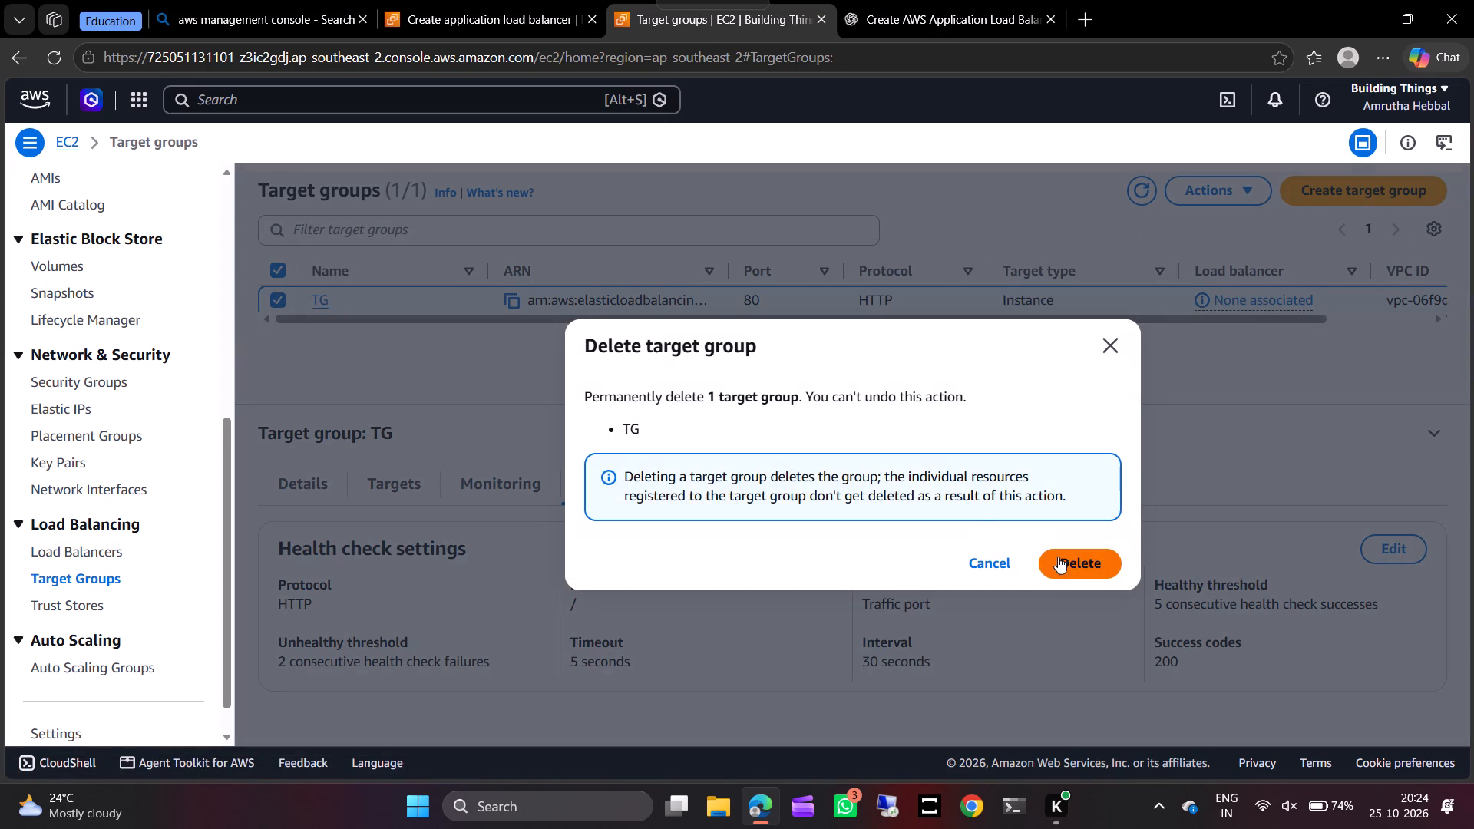
pyautogui.click(1069, 560)
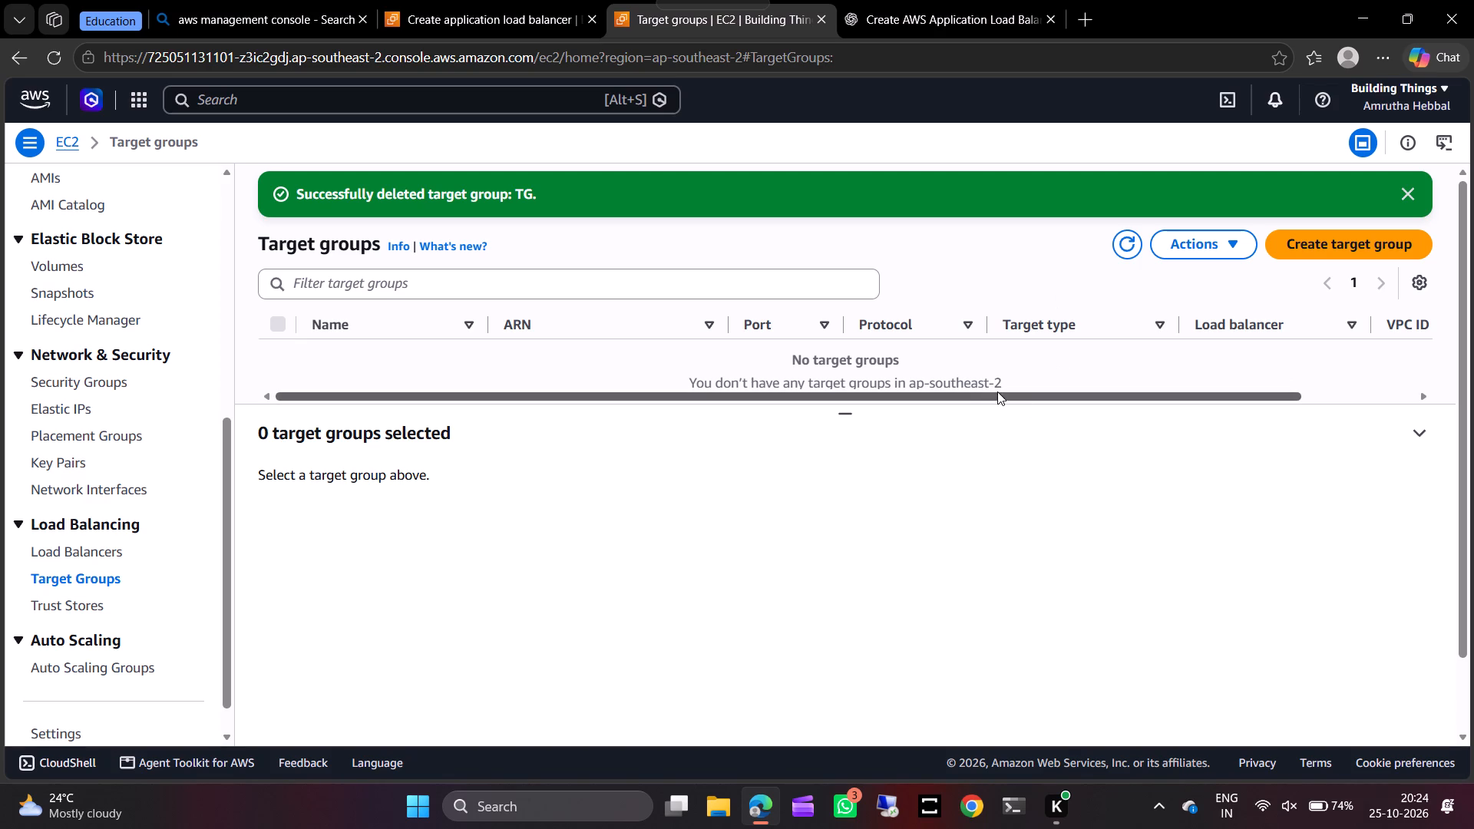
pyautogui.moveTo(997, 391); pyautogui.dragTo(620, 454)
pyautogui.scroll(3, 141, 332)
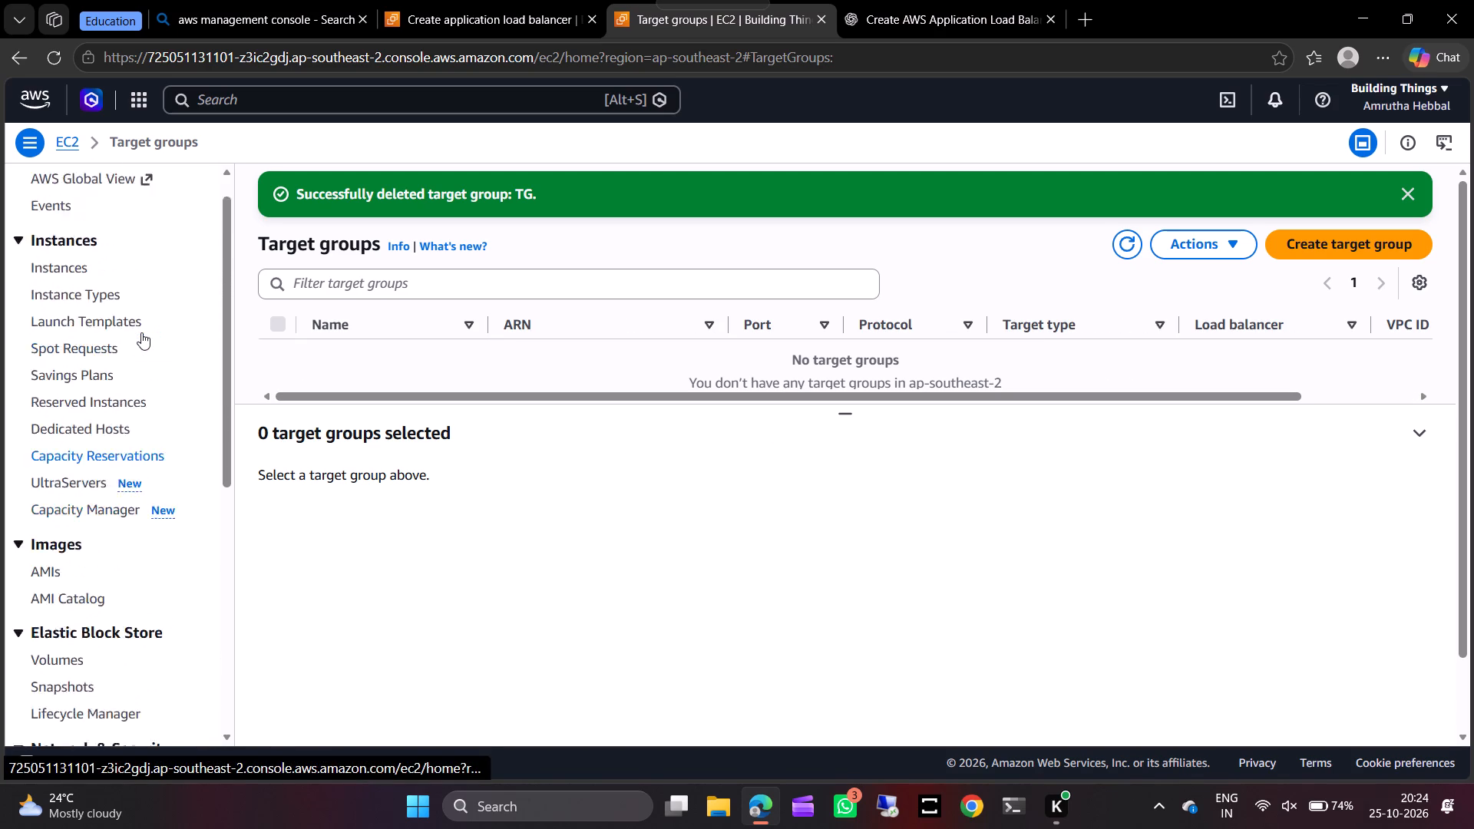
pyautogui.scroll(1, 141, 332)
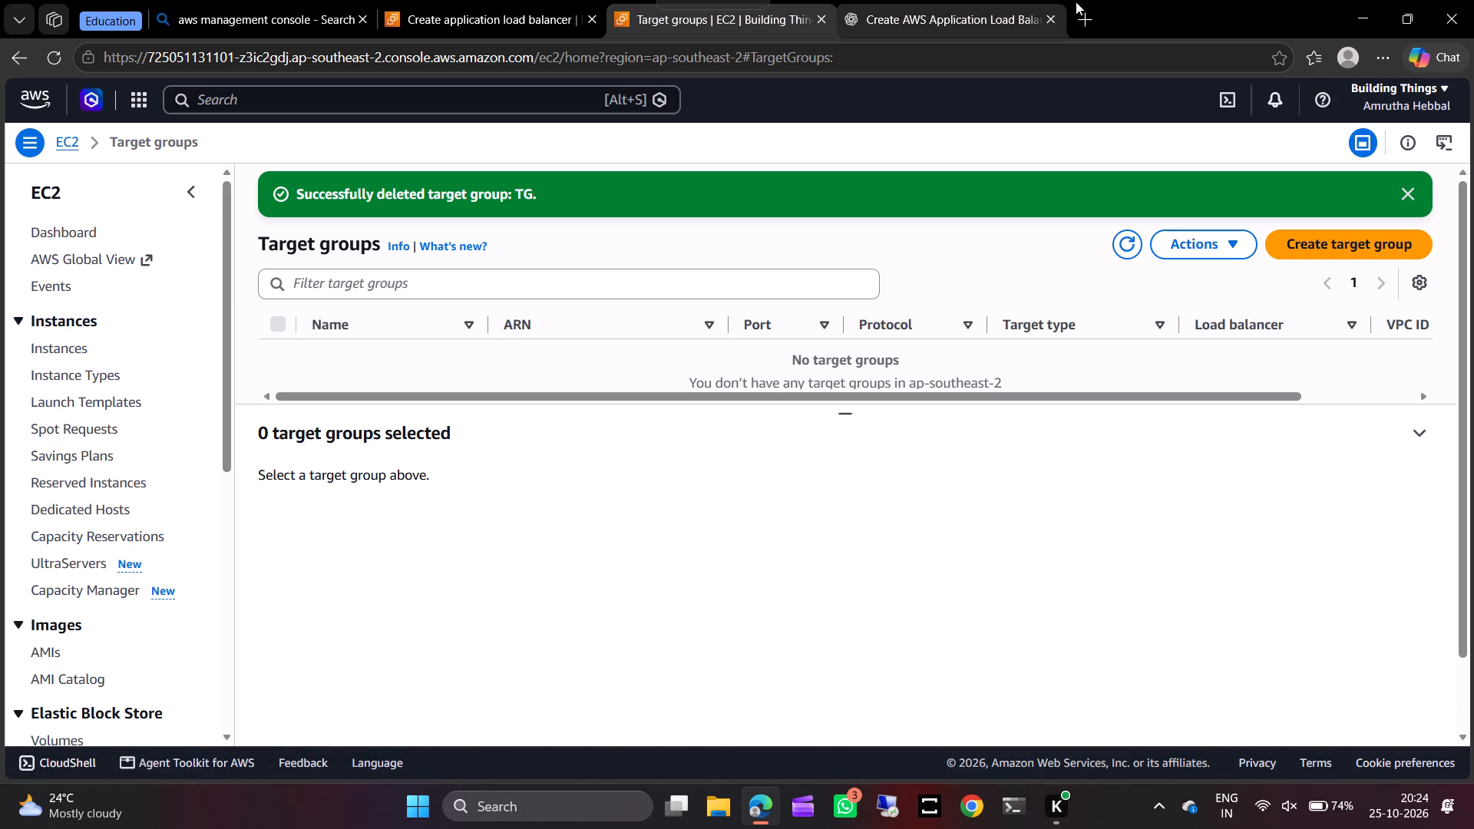
# Close the browser window.
pyautogui.click(1449, 15)
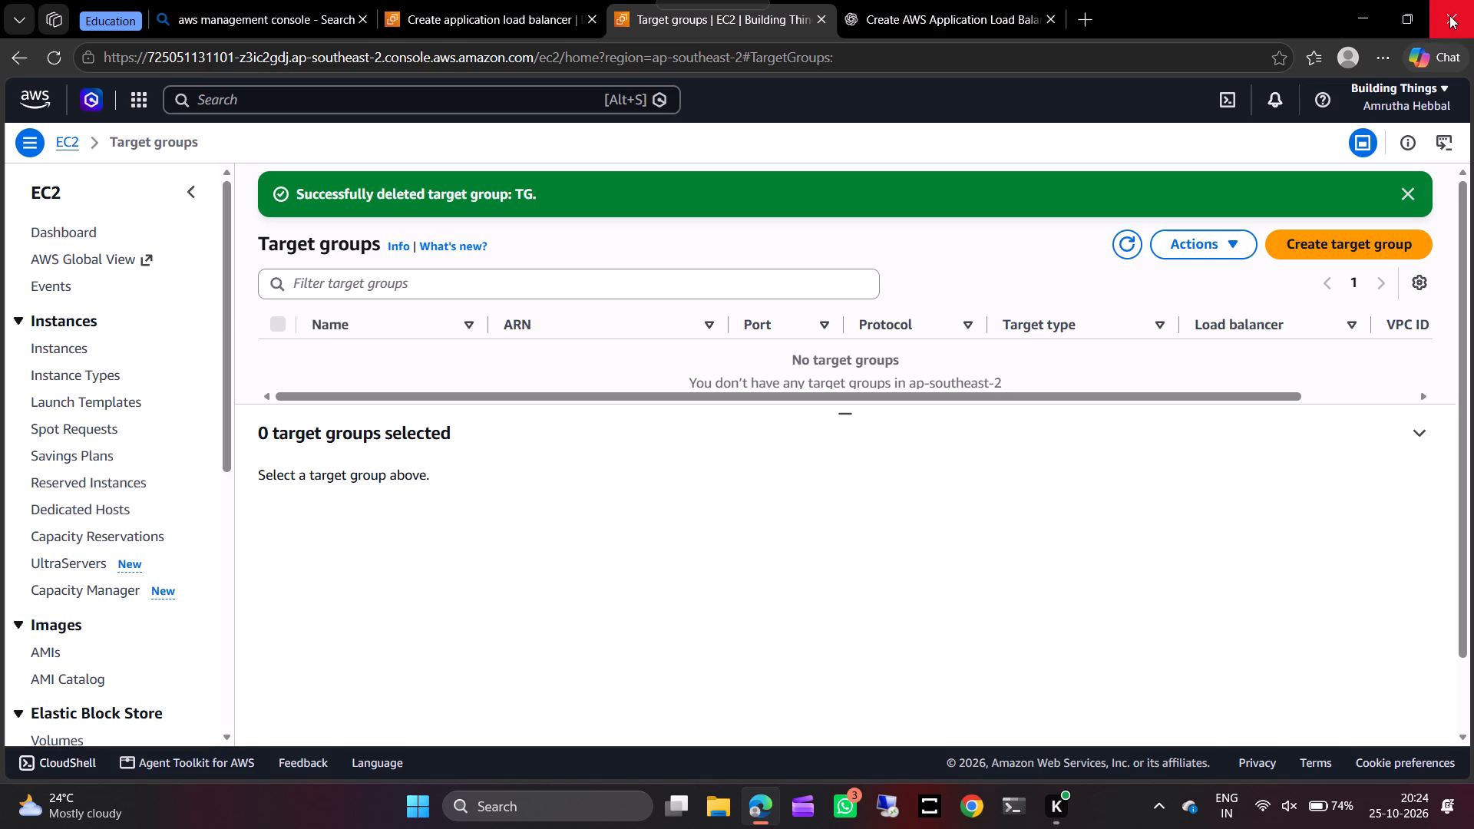